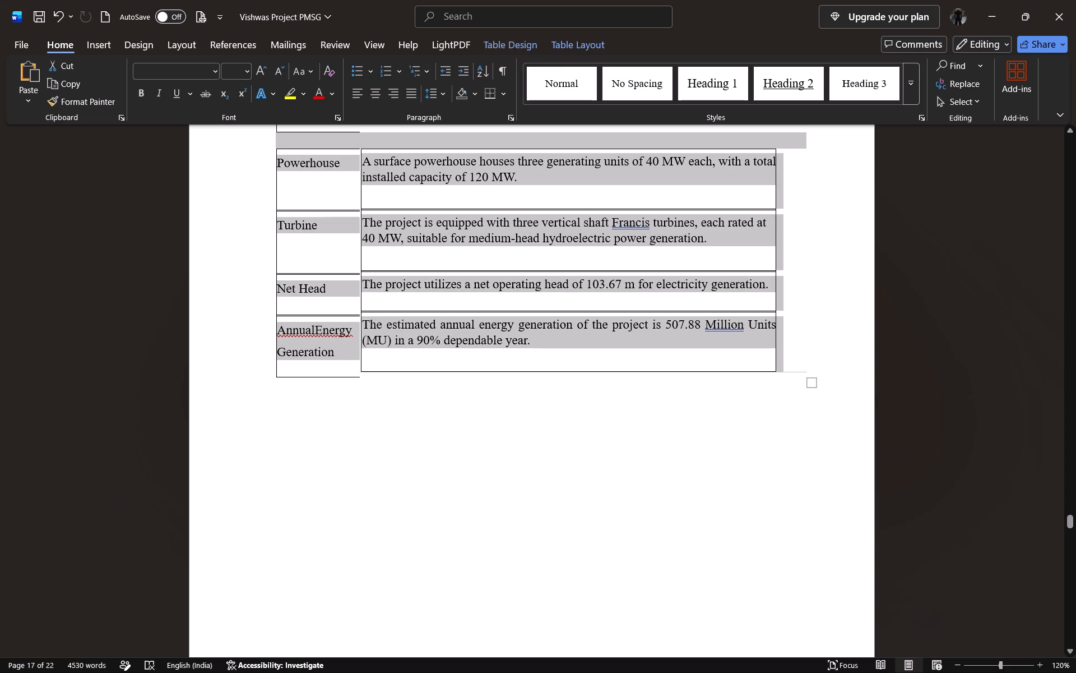
pyautogui.hotkey('ctrl', 'v')
pyautogui.scroll(1, 678, 441)
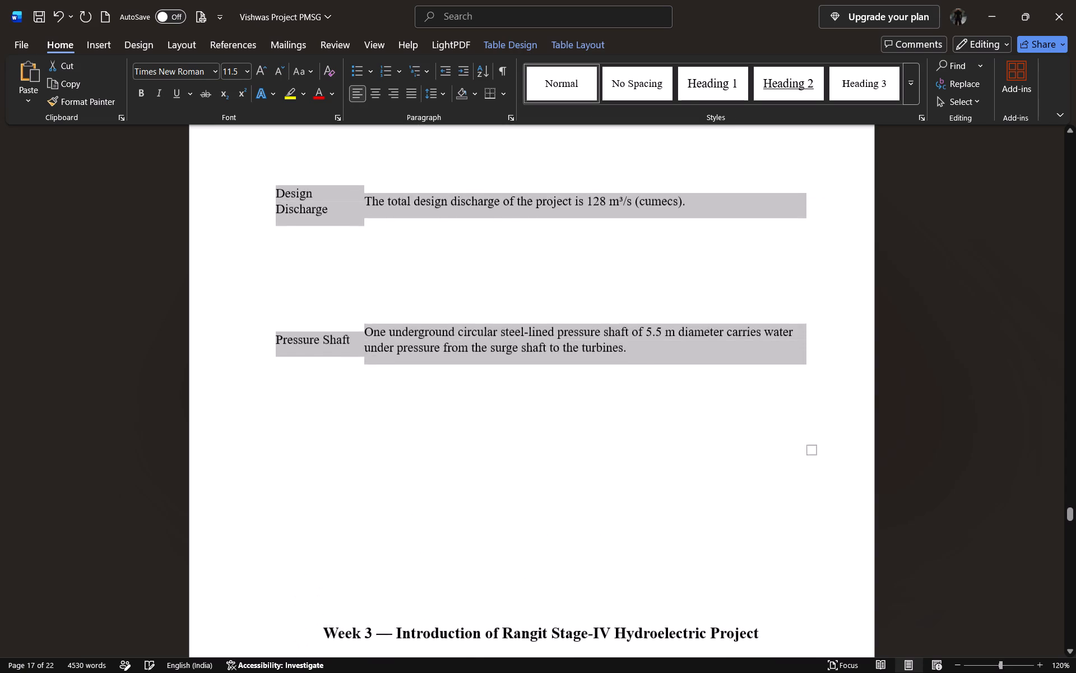
pyautogui.scroll(3, 678, 441)
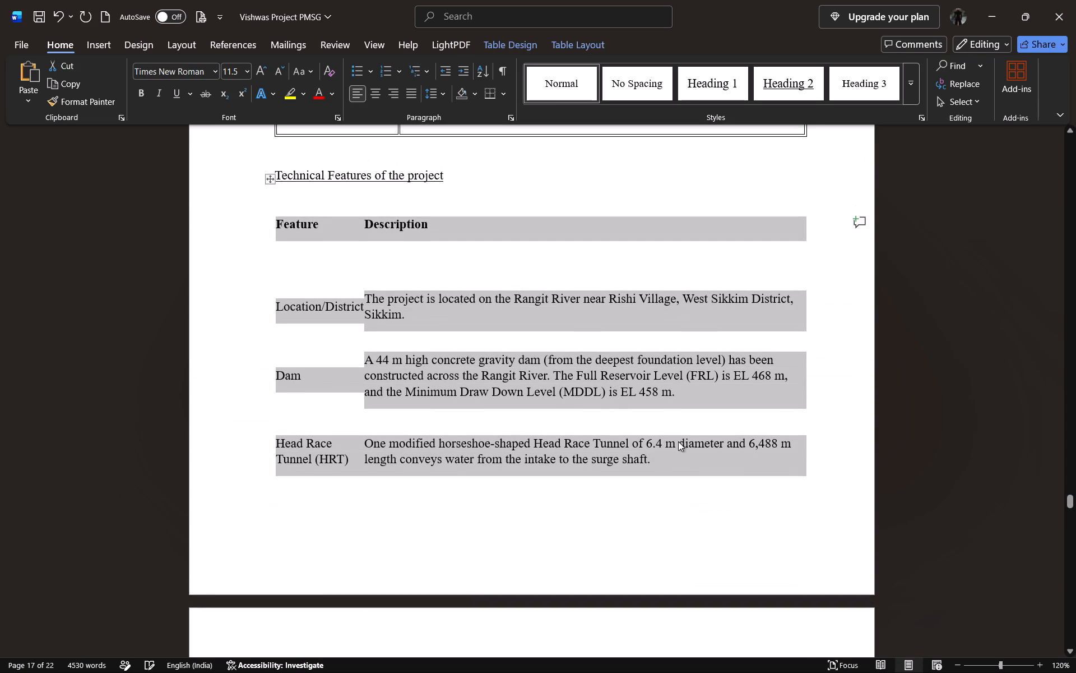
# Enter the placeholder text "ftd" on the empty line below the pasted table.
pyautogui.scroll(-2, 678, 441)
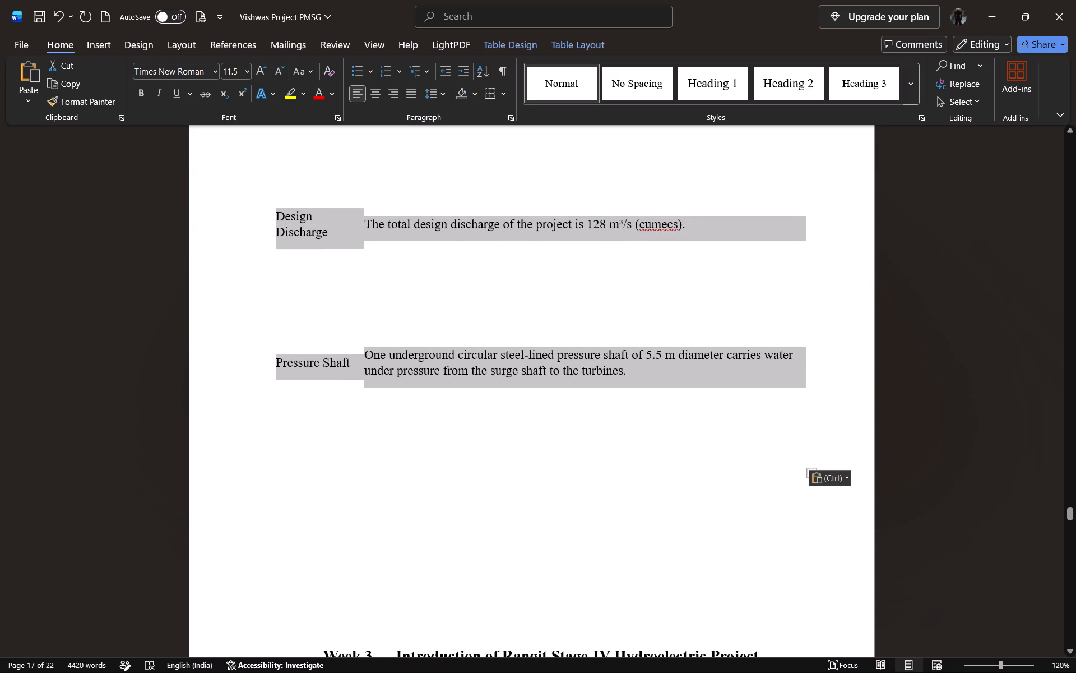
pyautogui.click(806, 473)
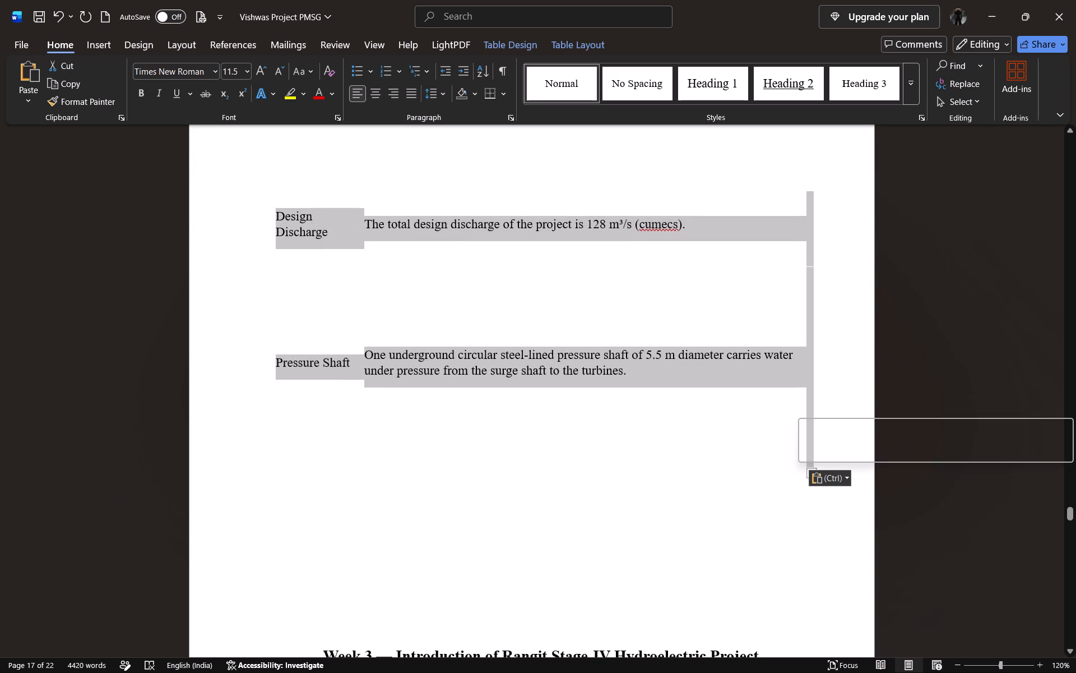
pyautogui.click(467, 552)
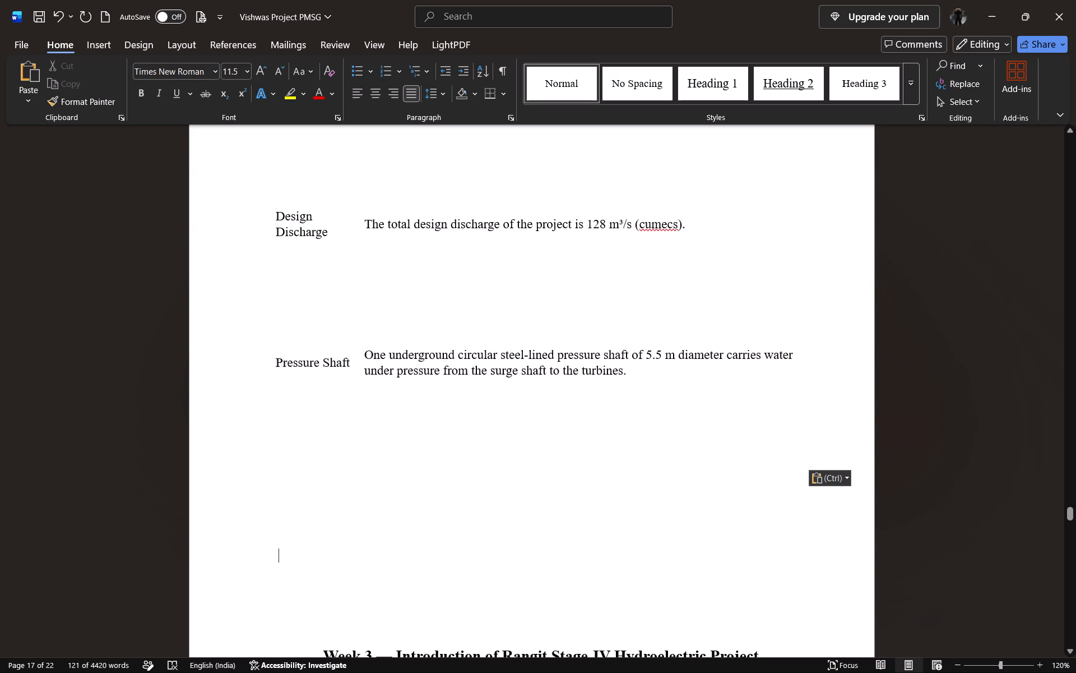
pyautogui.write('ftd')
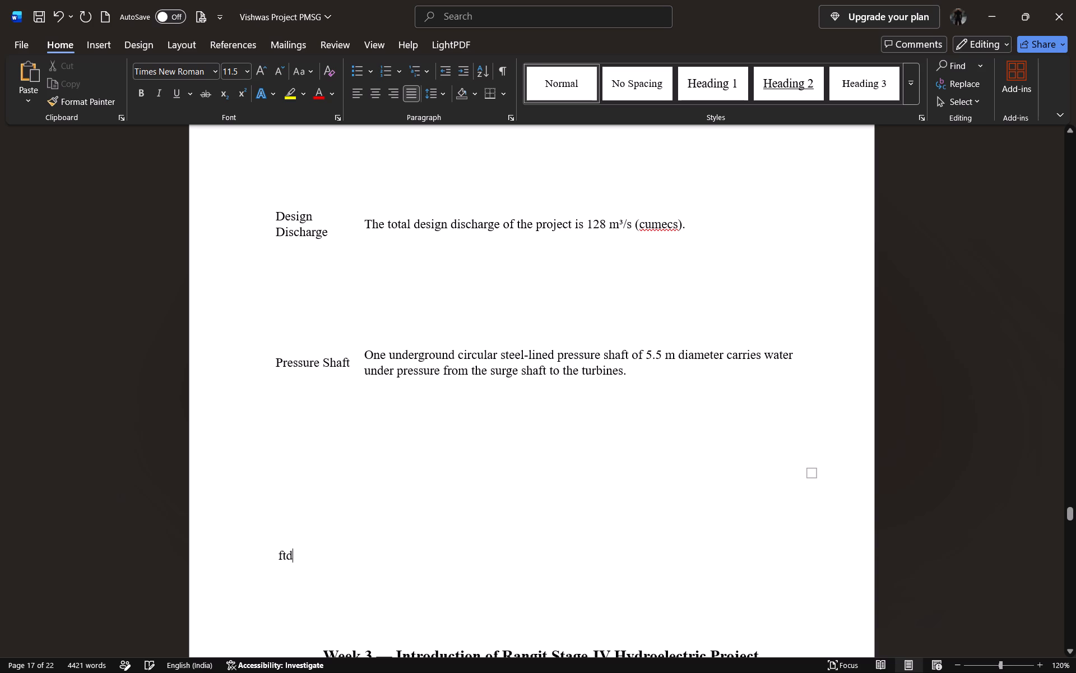
# Apply All Borders to the entire pasted technical features table.
pyautogui.click(763, 346)
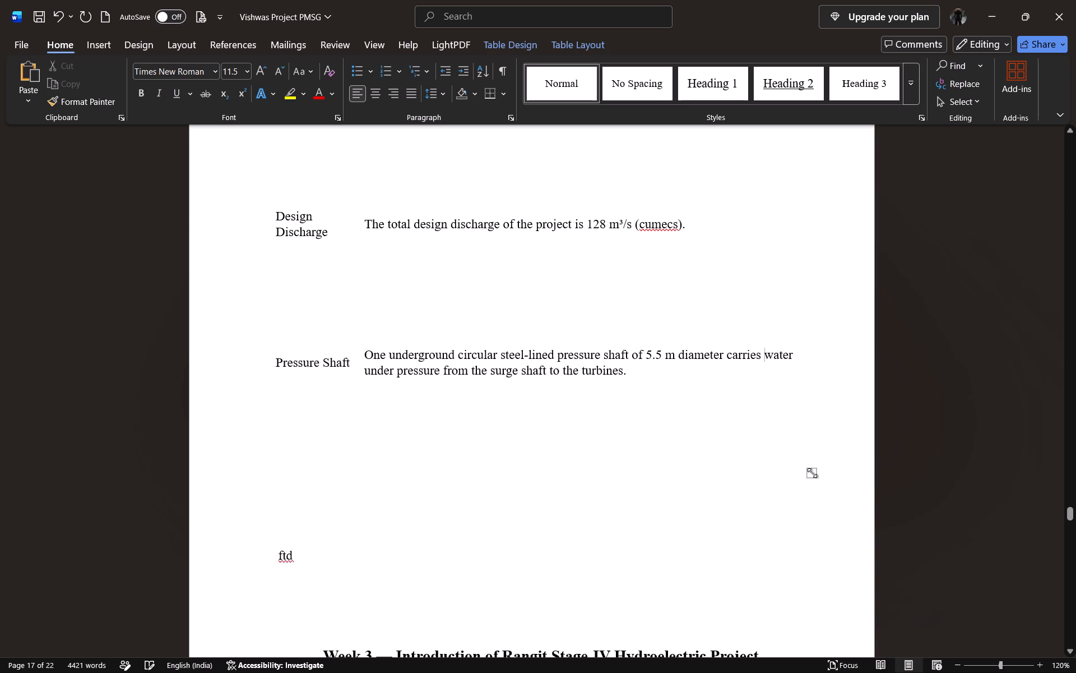
pyautogui.click(812, 474)
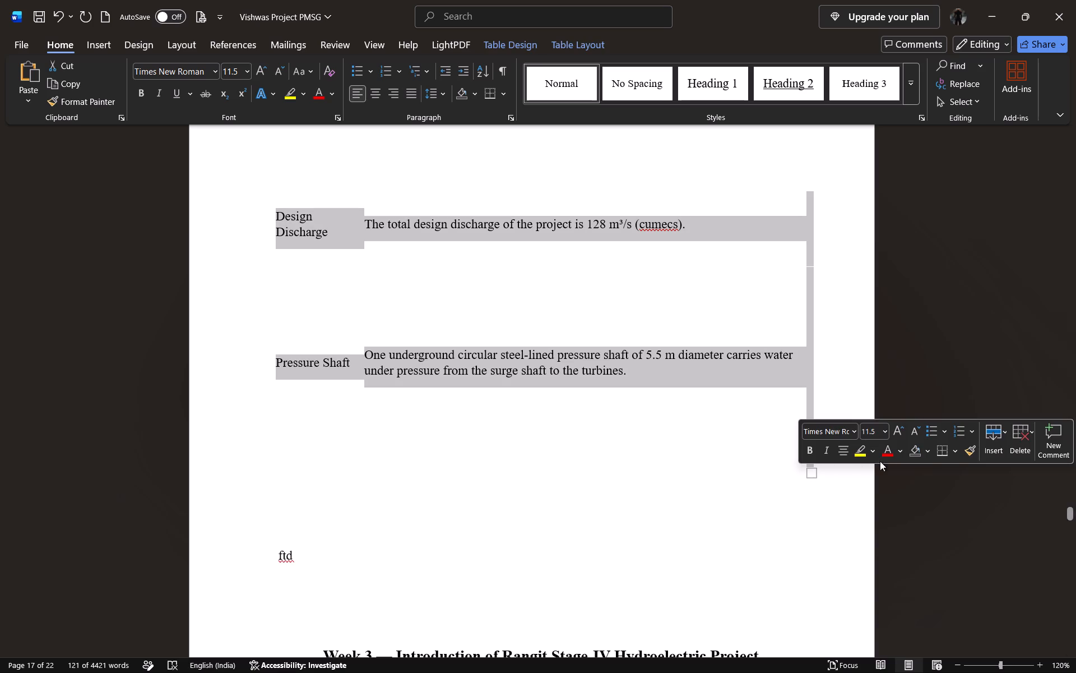
pyautogui.click(954, 451)
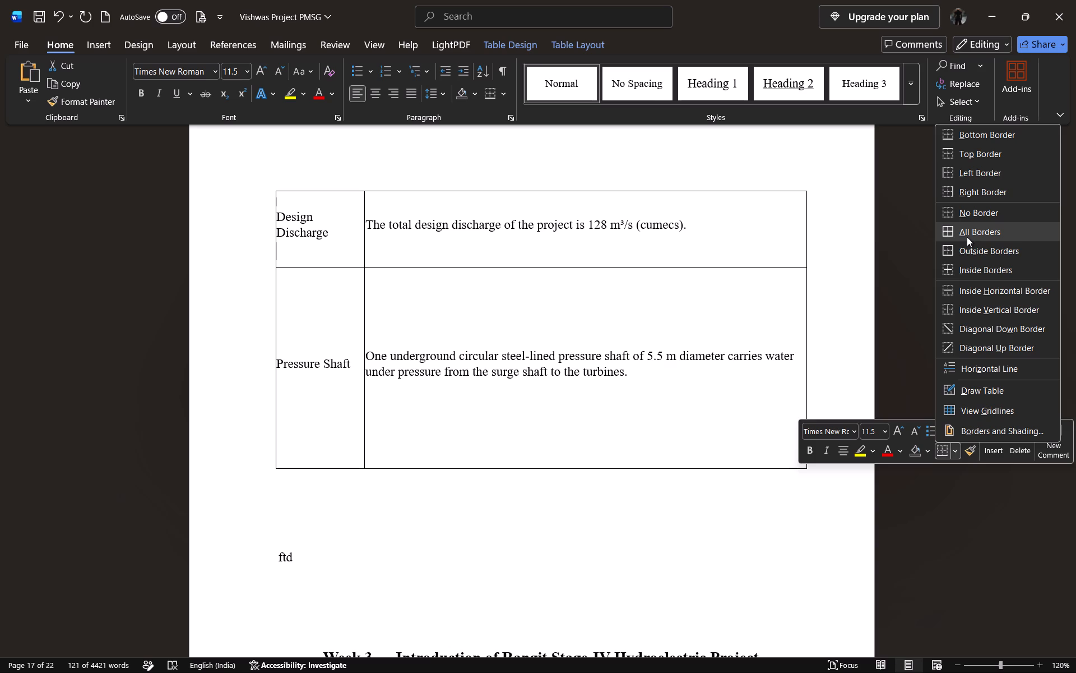
pyautogui.click(967, 237)
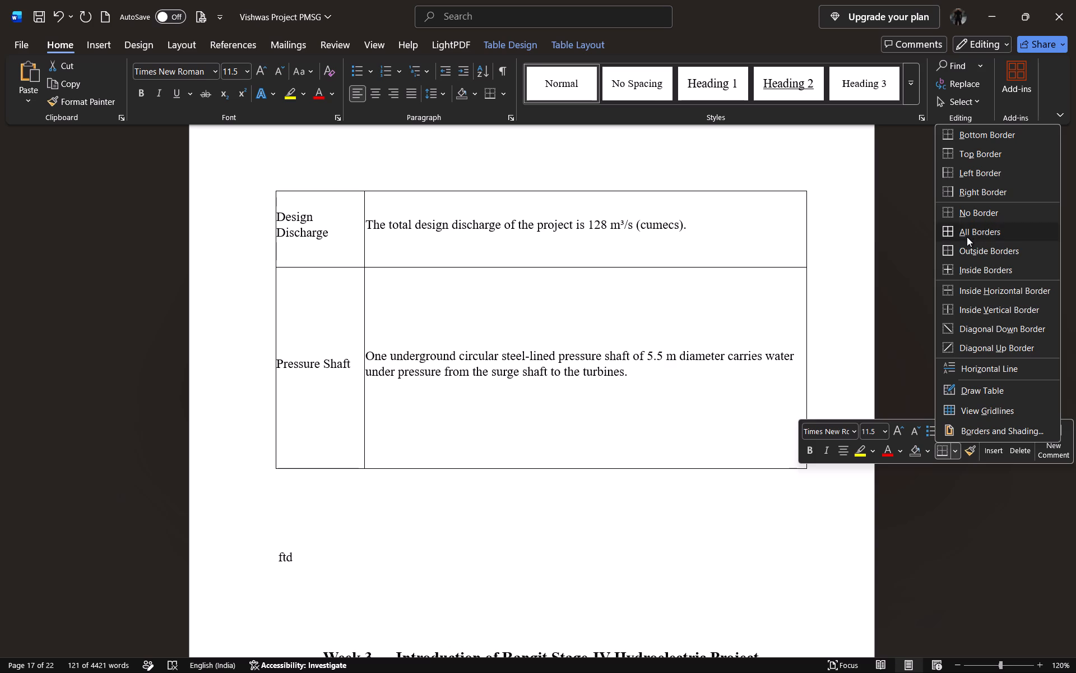
# Reduce the heights of the header, Location/District and Dam rows to fit their text more closely.
pyautogui.scroll(2, 679, 534)
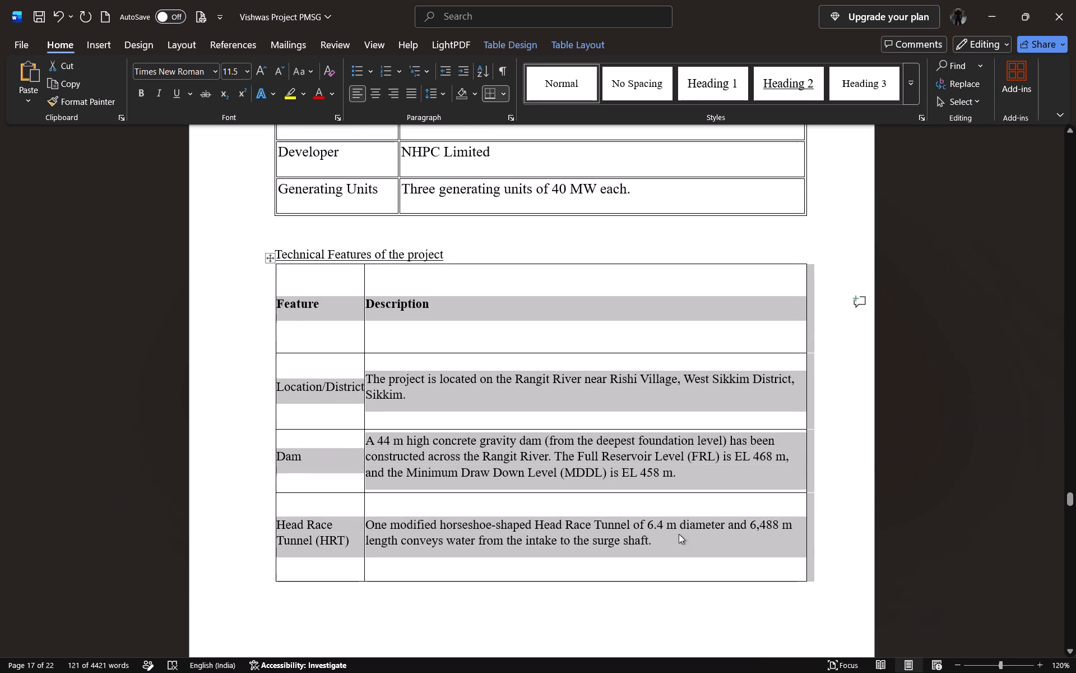
pyautogui.click(240, 286)
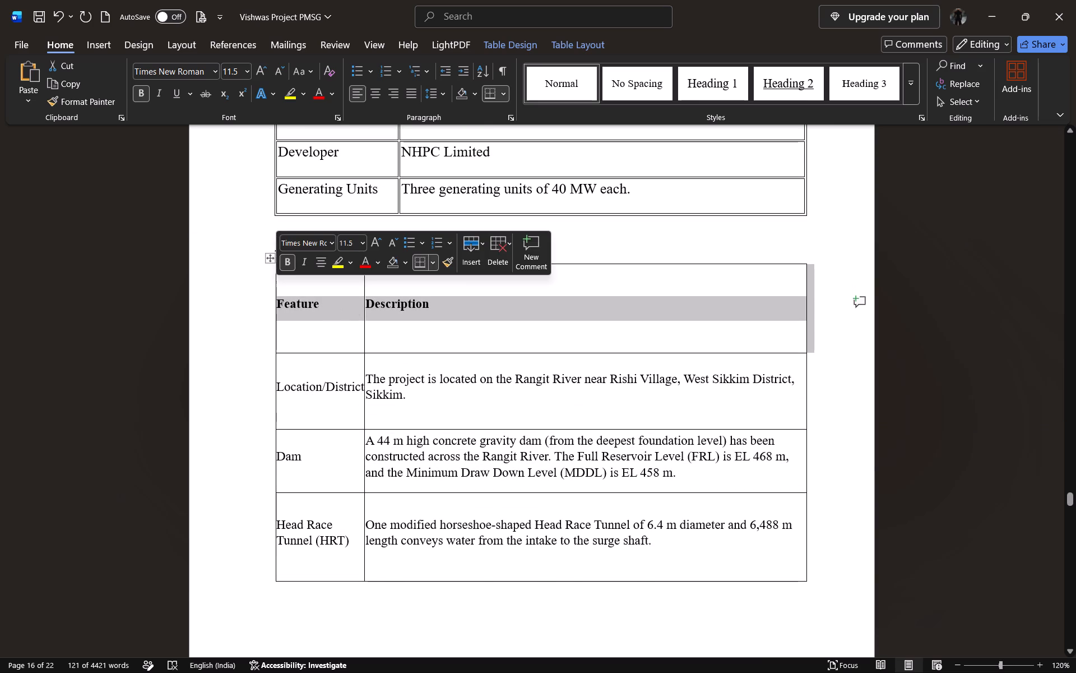
pyautogui.click(303, 353)
pyautogui.moveTo(303, 353); pyautogui.dragTo(305, 282)
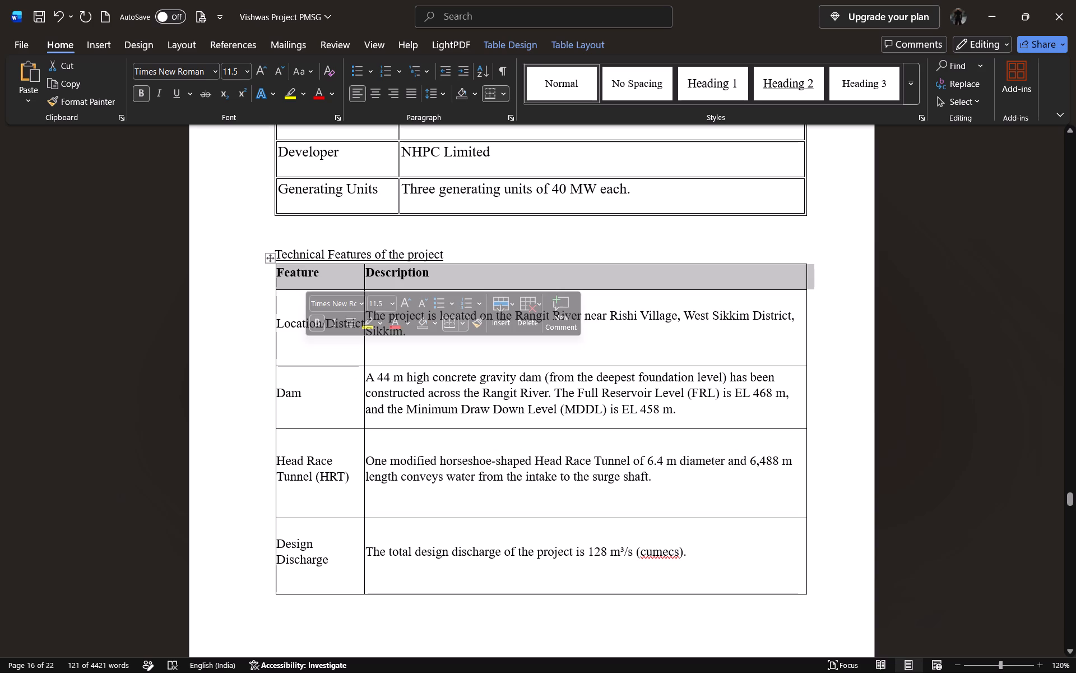
pyautogui.click(351, 368)
pyautogui.click(351, 368)
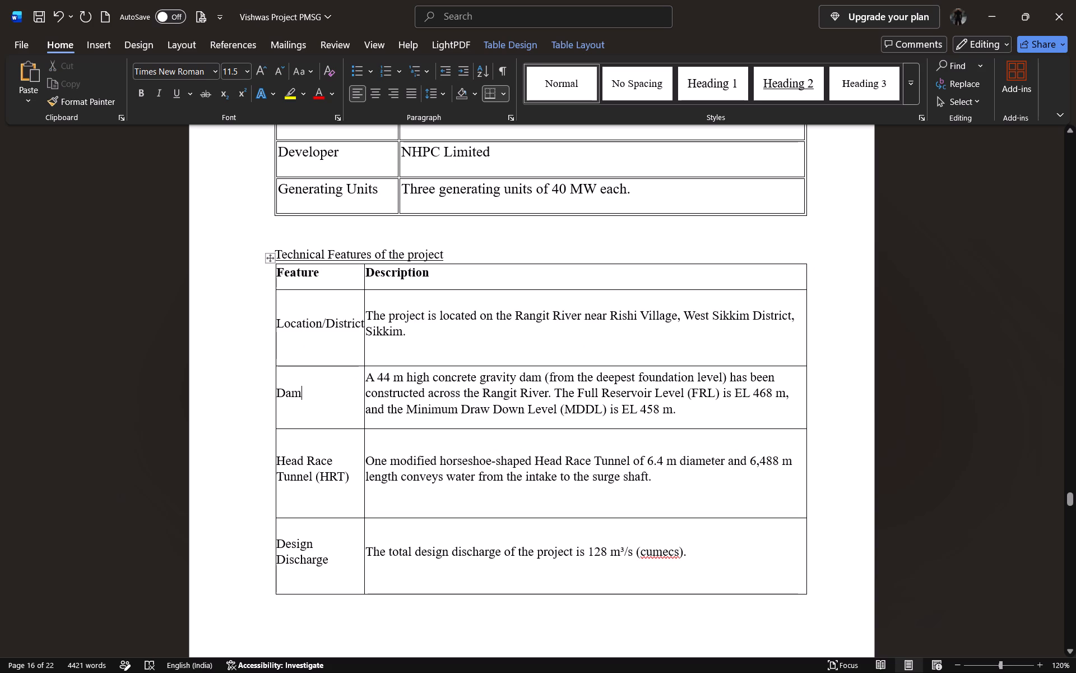
# Reduce the height of the Location/District row in the technical features table to fit its two-line description more closely.
pyautogui.moveTo(354, 368); pyautogui.dragTo(359, 348)
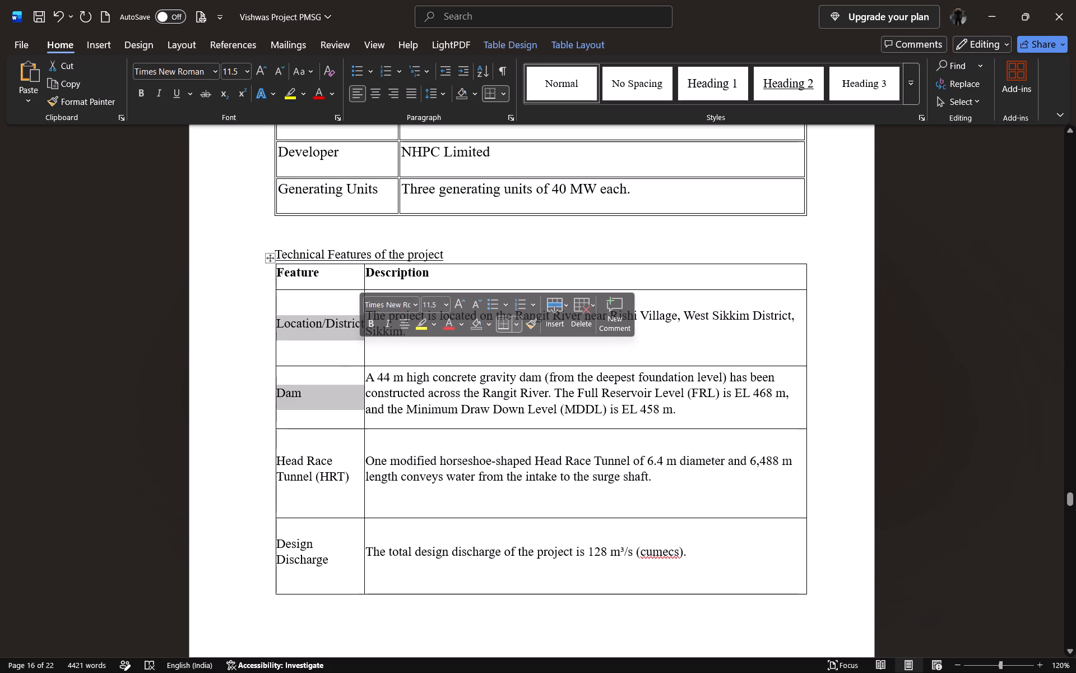
pyautogui.click(401, 366)
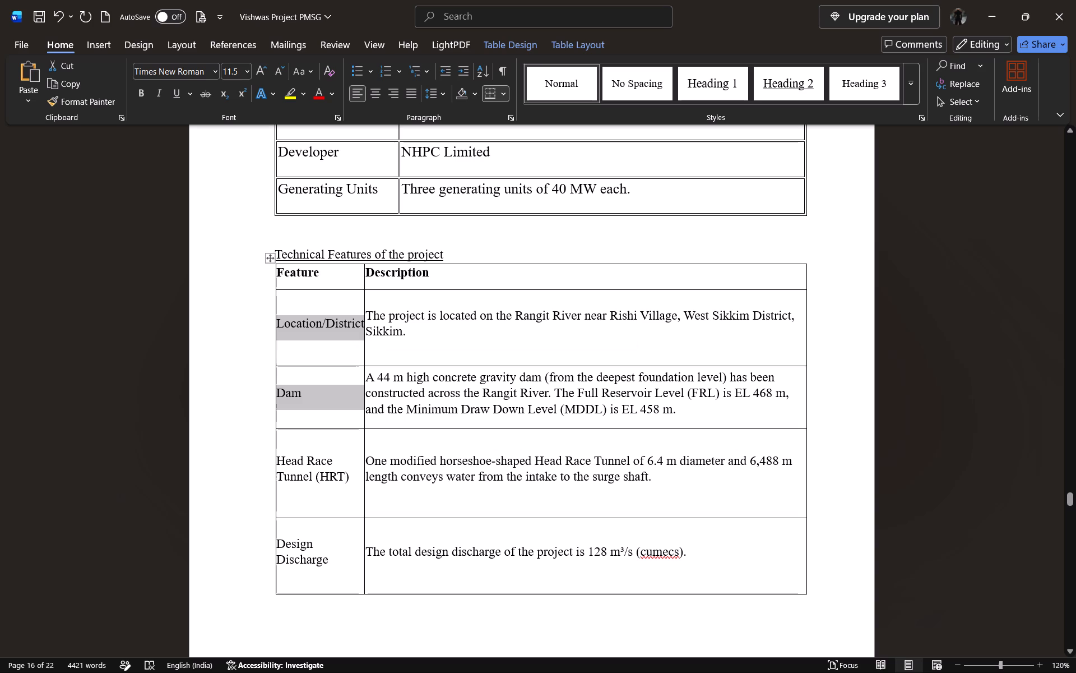
pyautogui.moveTo(401, 366); pyautogui.dragTo(411, 335)
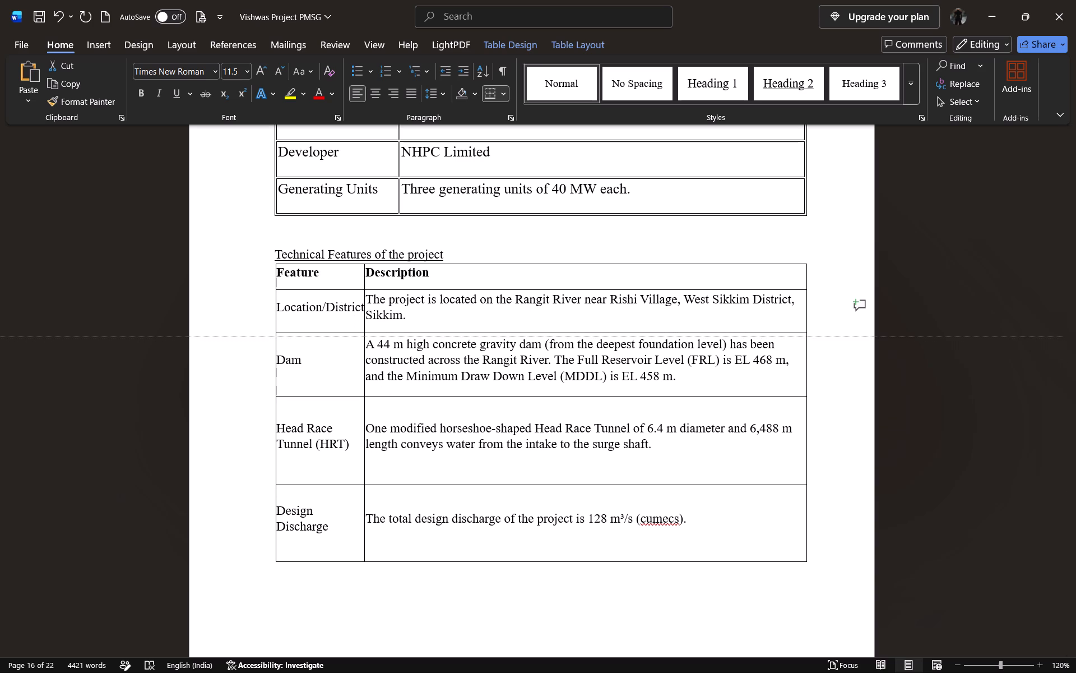
pyautogui.moveTo(411, 335); pyautogui.dragTo(411, 339)
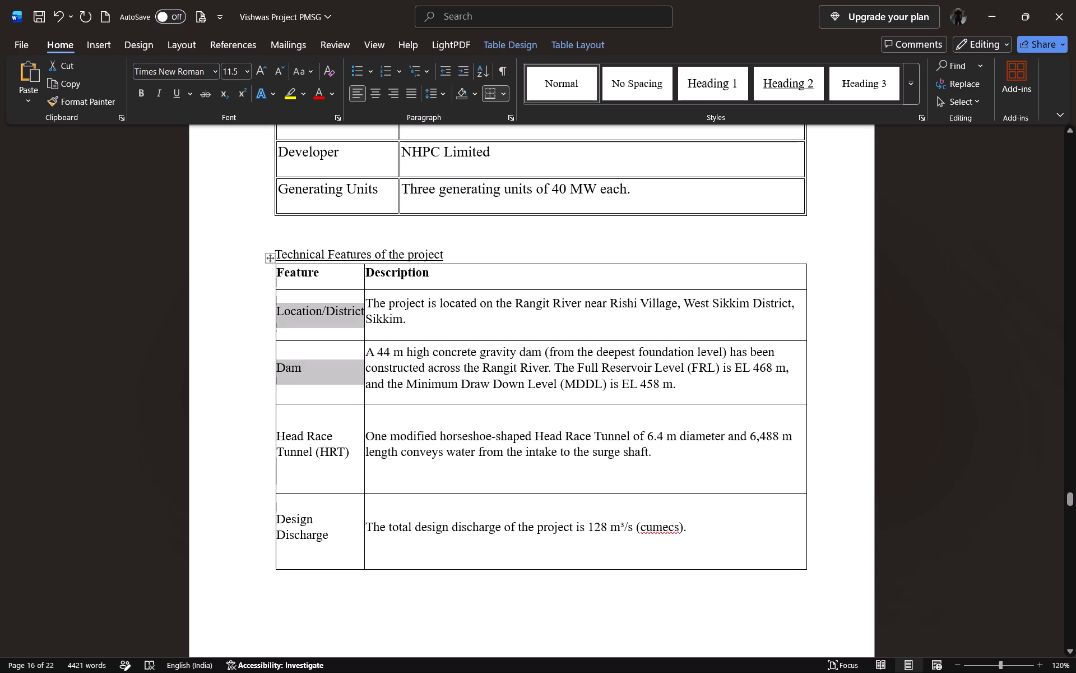
pyautogui.click(426, 403)
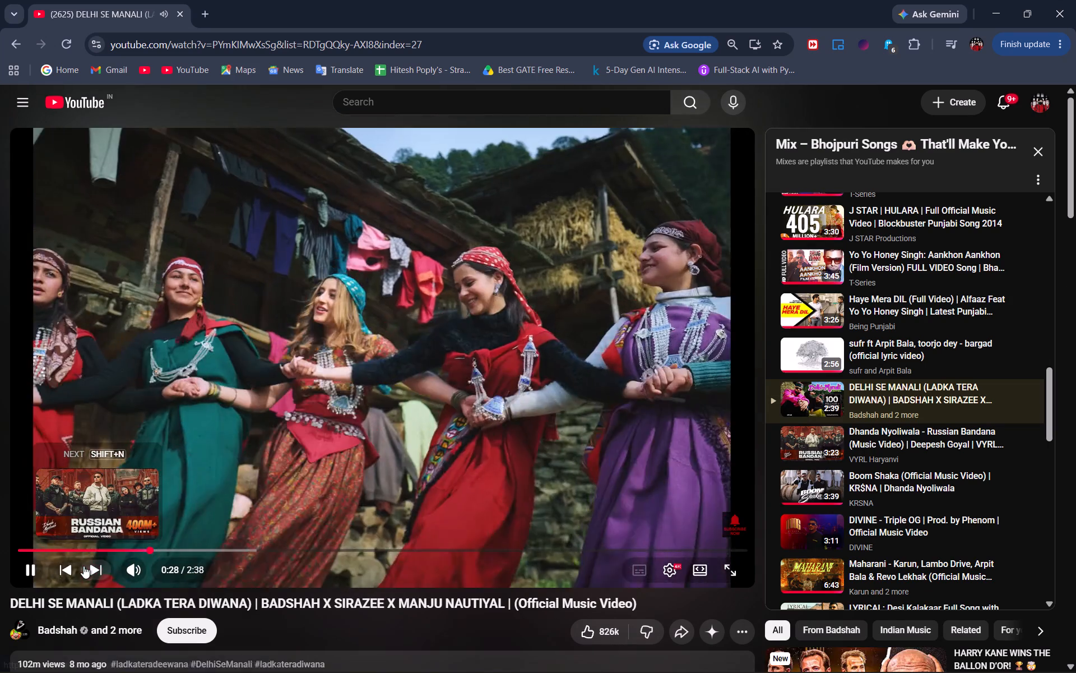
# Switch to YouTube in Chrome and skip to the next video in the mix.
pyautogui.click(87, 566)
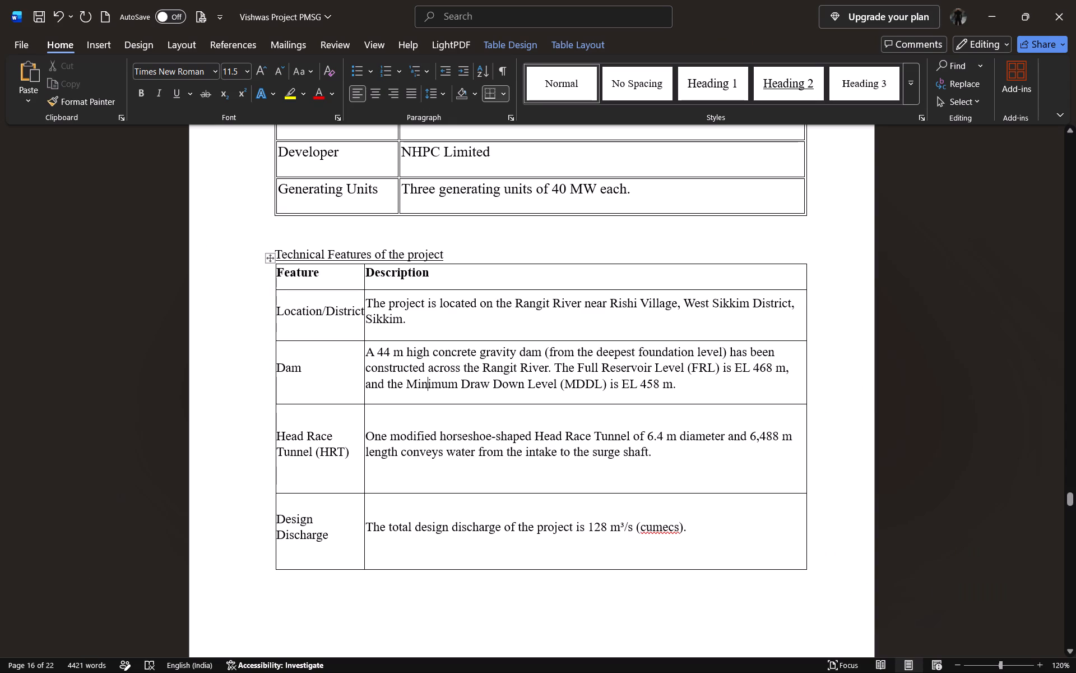
# Return to the Word document and tighten the Dam row's height around its three-line description.
pyautogui.moveTo(396, 405); pyautogui.dragTo(401, 393)
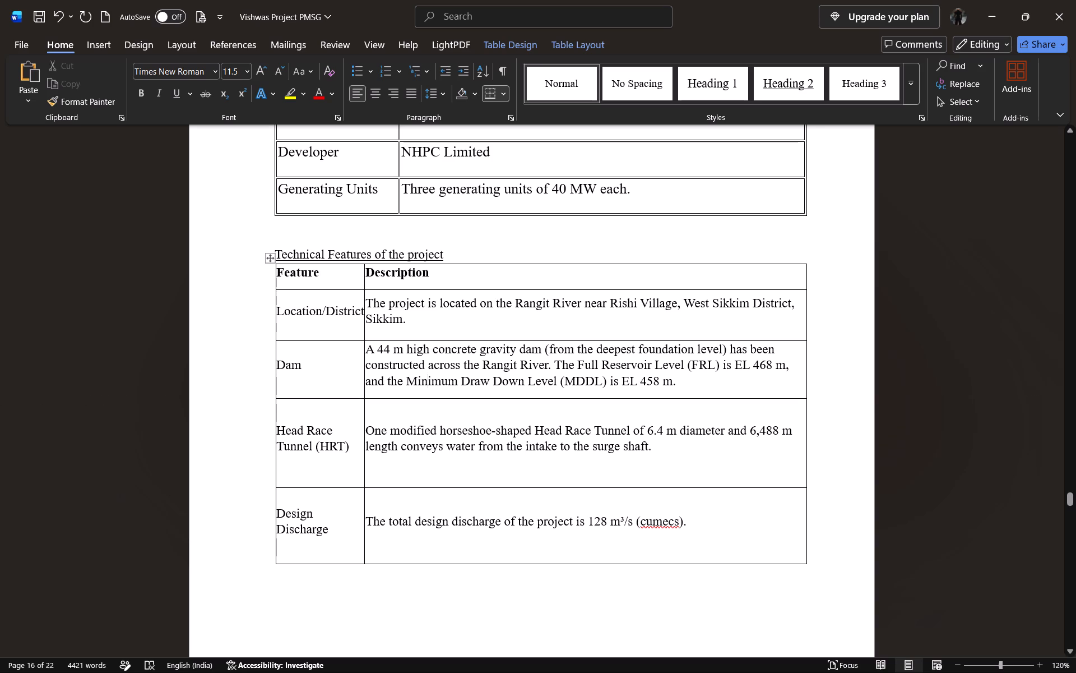
# Widen the Feature column so its divider lines up with the column divider of the table above.
pyautogui.moveTo(364, 281); pyautogui.dragTo(400, 281)
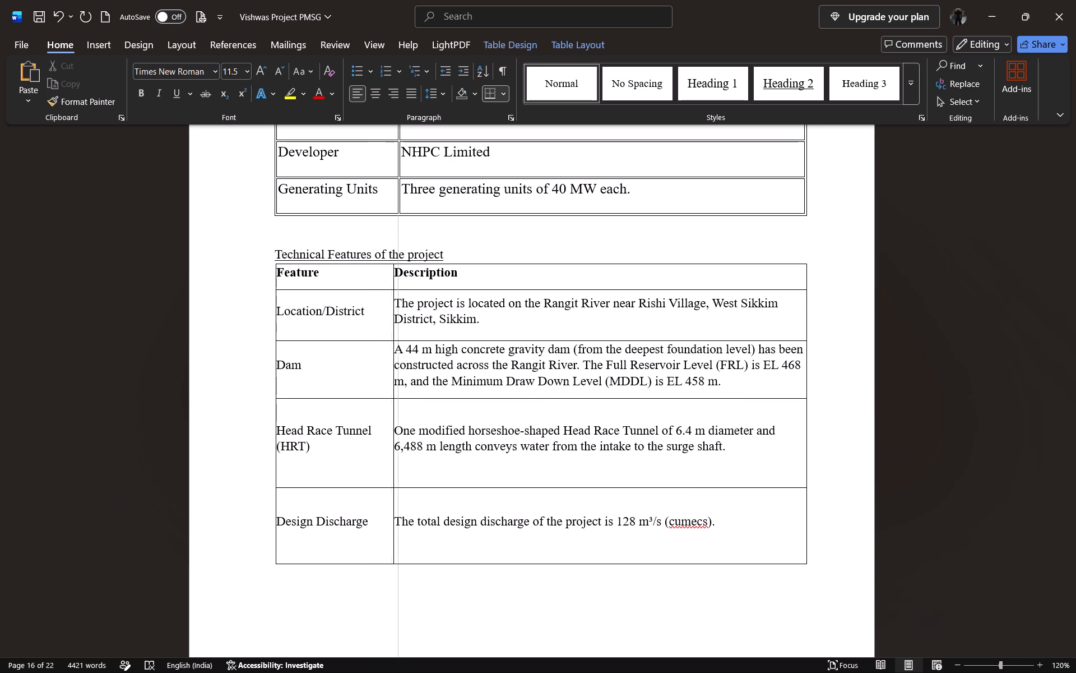
pyautogui.moveTo(400, 281); pyautogui.dragTo(405, 281)
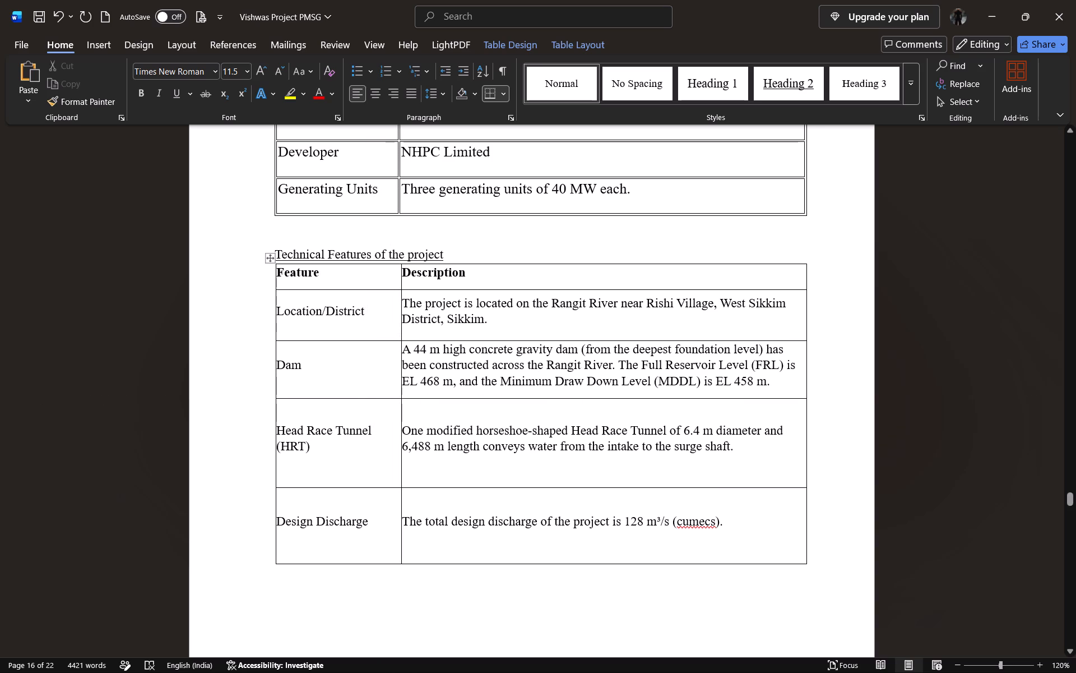
# Reduce the height of the Head Race Tunnel (HRT) row to fit its two lines of text.
pyautogui.click(455, 400)
pyautogui.moveTo(458, 487); pyautogui.dragTo(466, 457)
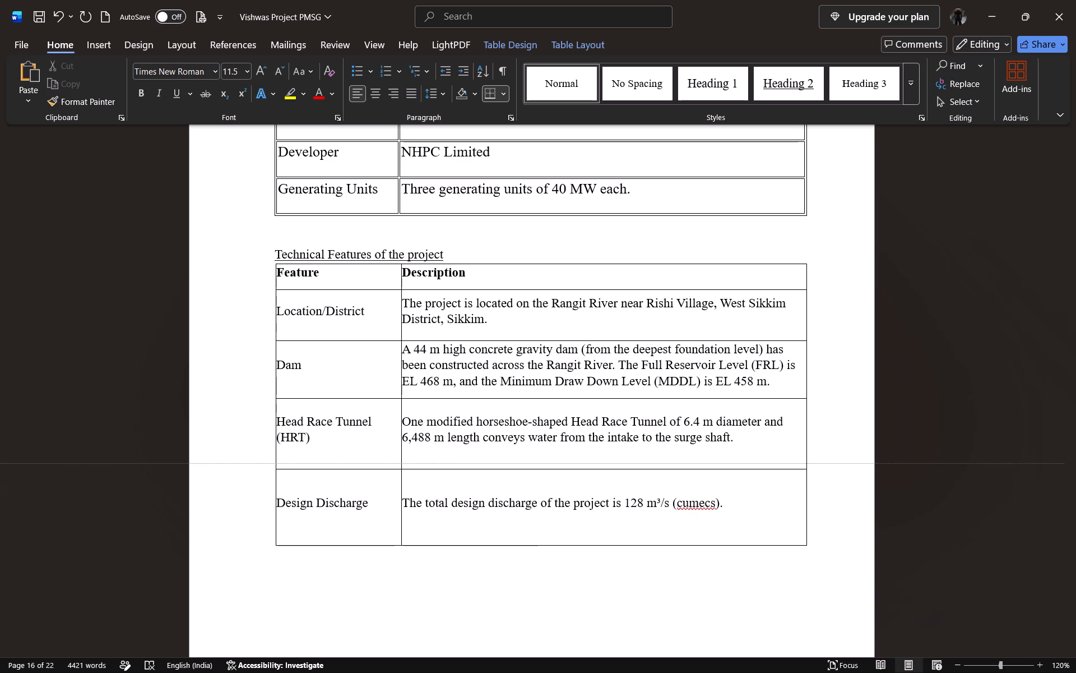
pyautogui.moveTo(466, 457); pyautogui.dragTo(469, 456)
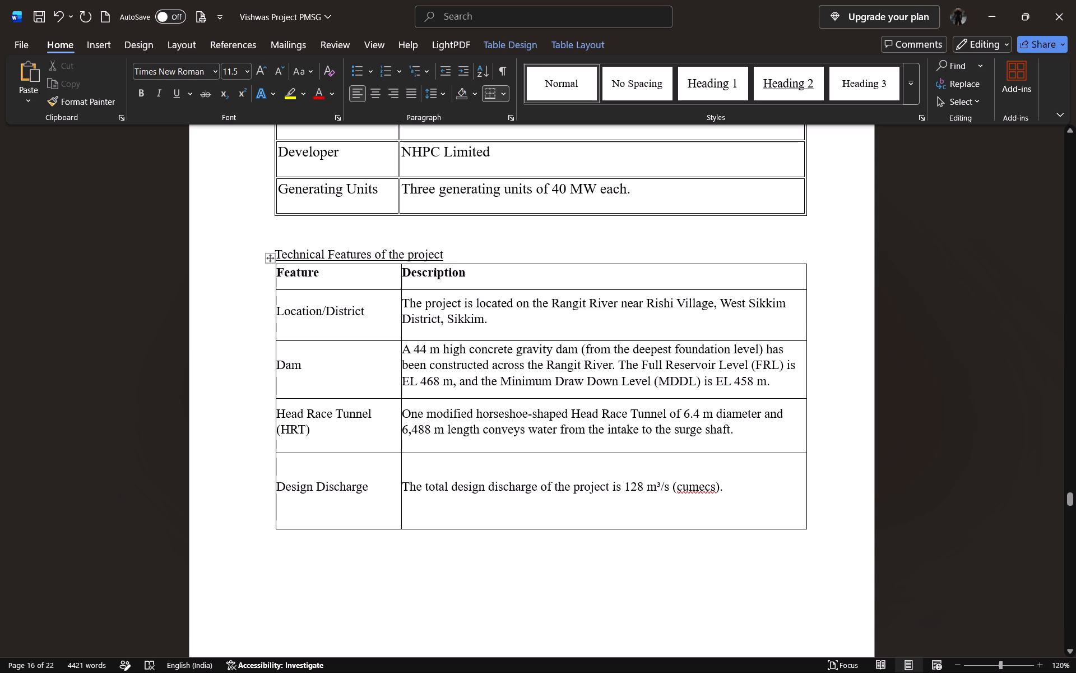
# Shrink the overall height of the technical features table, keeping its width nearly the same.
pyautogui.scroll(-4, 490, 584)
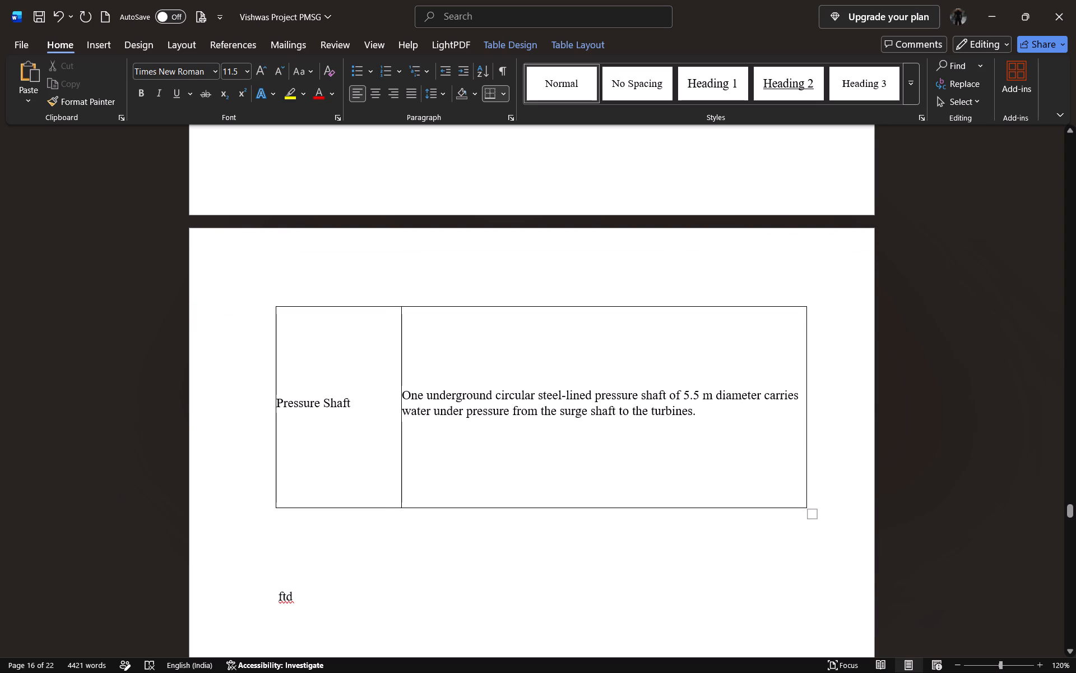
pyautogui.moveTo(812, 515); pyautogui.dragTo(792, 449)
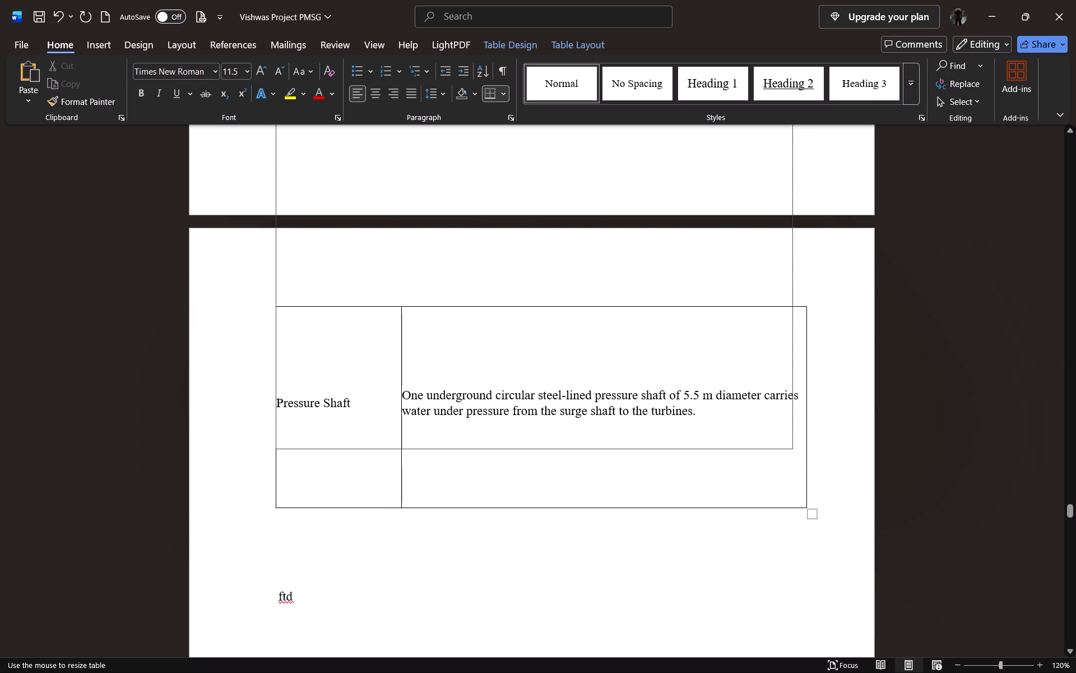
pyautogui.moveTo(792, 449); pyautogui.dragTo(806, 435)
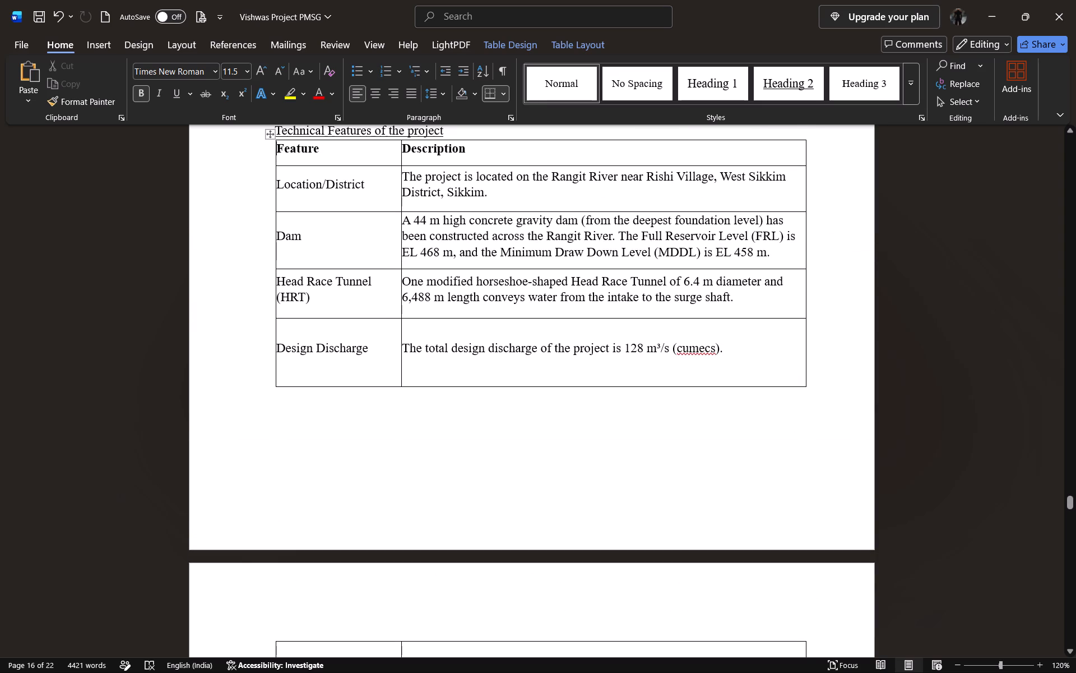
# Reduce the Pressure Shaft row's height so the row fits on the same page as the rest of the table.
pyautogui.scroll(-1, 526, 521)
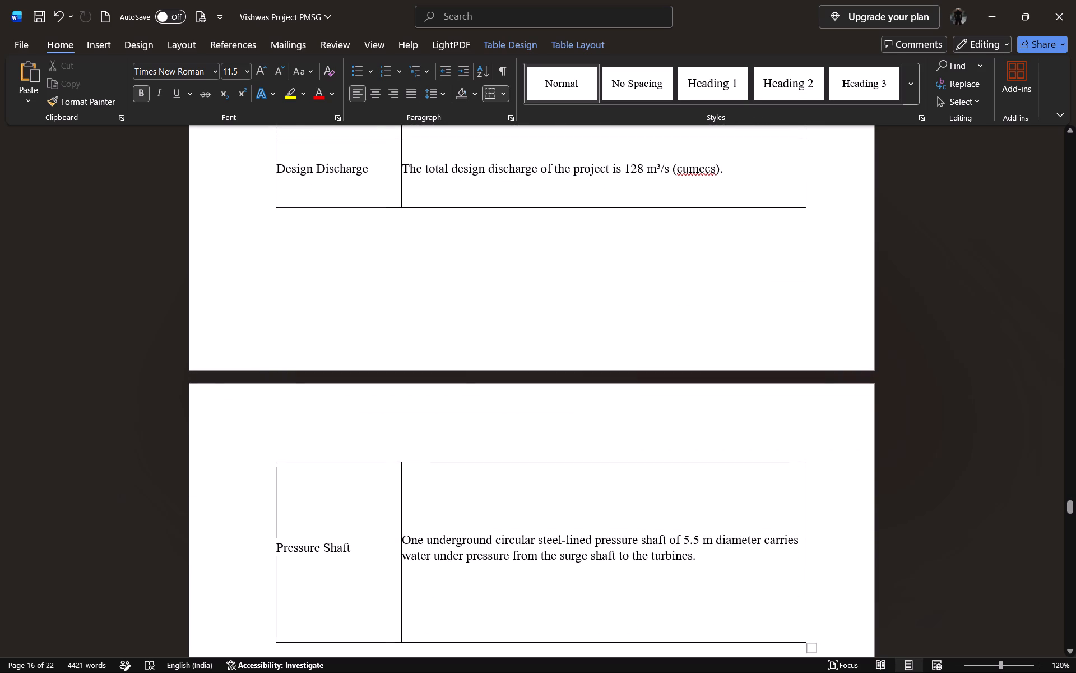
pyautogui.moveTo(487, 642); pyautogui.dragTo(499, 519)
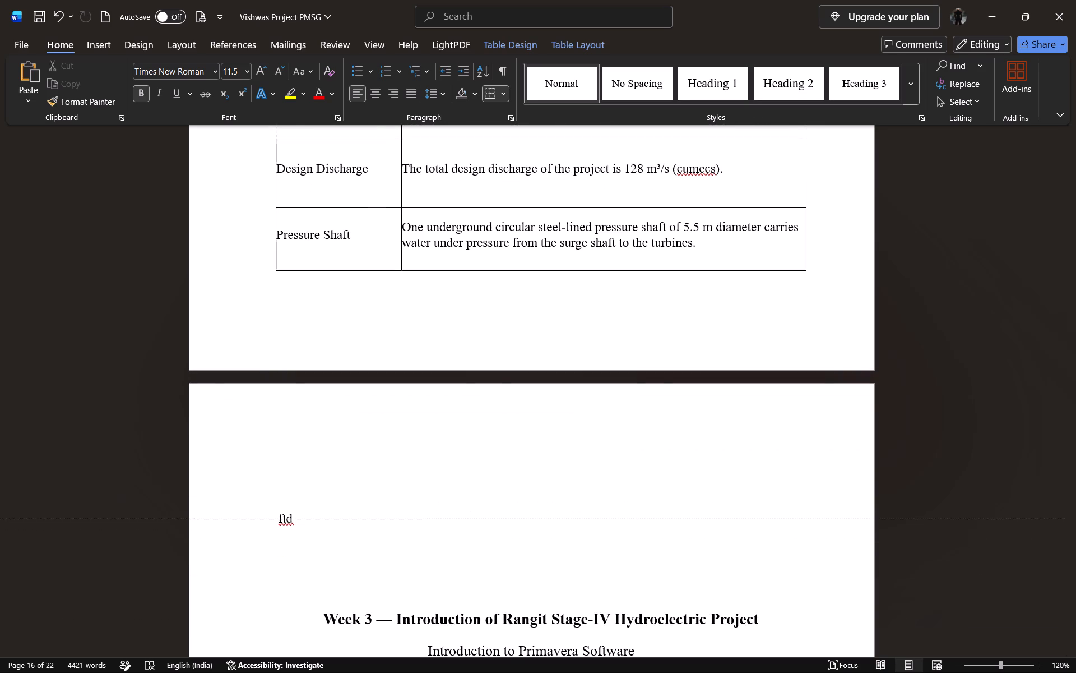
pyautogui.moveTo(499, 519); pyautogui.dragTo(500, 520)
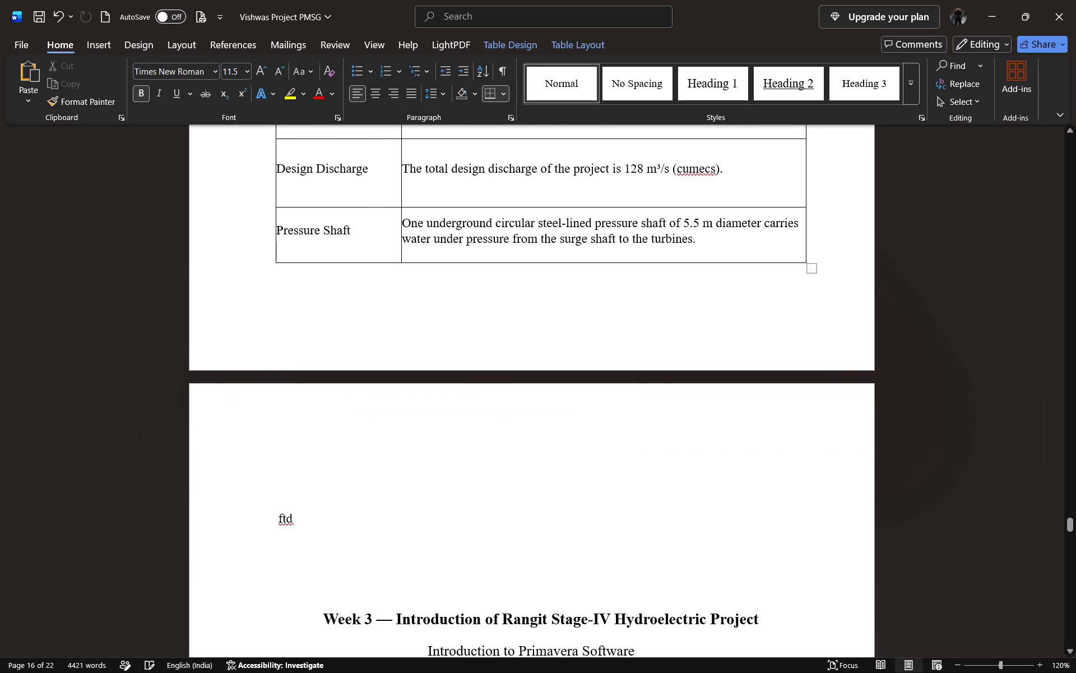
# Delete the "ftd" text and the empty paragraphs between the technical features table and the Week 3 heading.
pyautogui.click(326, 531)
pyautogui.press('BackSpace')
pyautogui.press('BackSpace')
pyautogui.press('BackSpace')
pyautogui.press('BackSpace')
pyautogui.press('BackSpace')
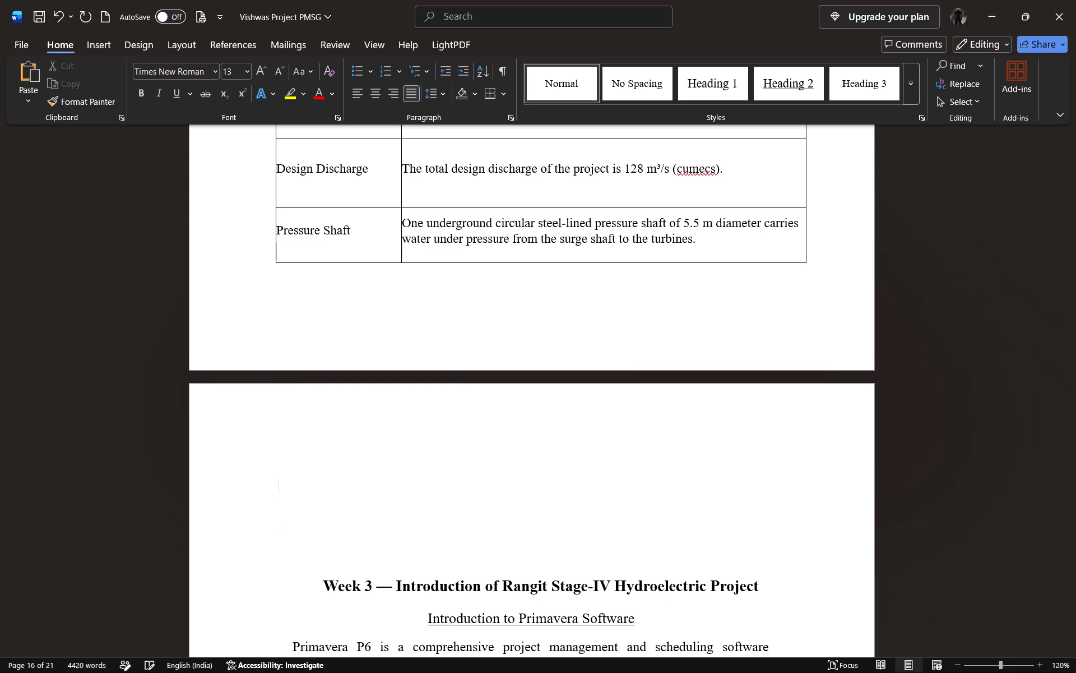
pyautogui.press('BackSpace')
pyautogui.press('BackSpace')
pyautogui.press('Down')
pyautogui.press('Down')
pyautogui.press('Down')
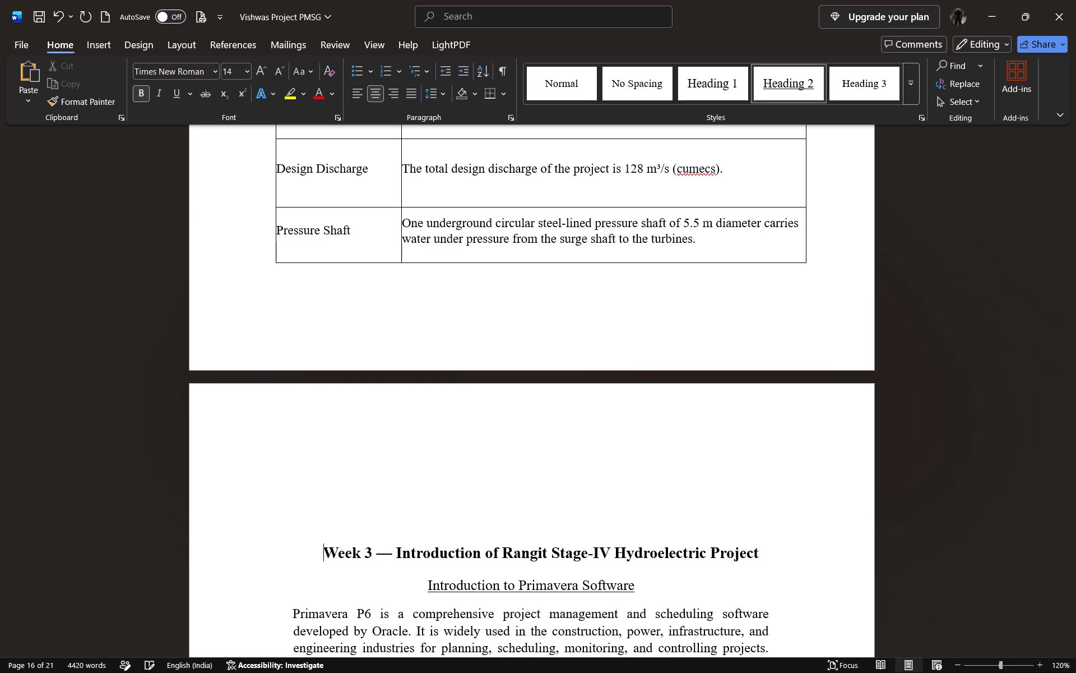
pyautogui.press('Up')
pyautogui.press('BackSpace')
pyautogui.press('BackSpace')
pyautogui.press('BackSpace')
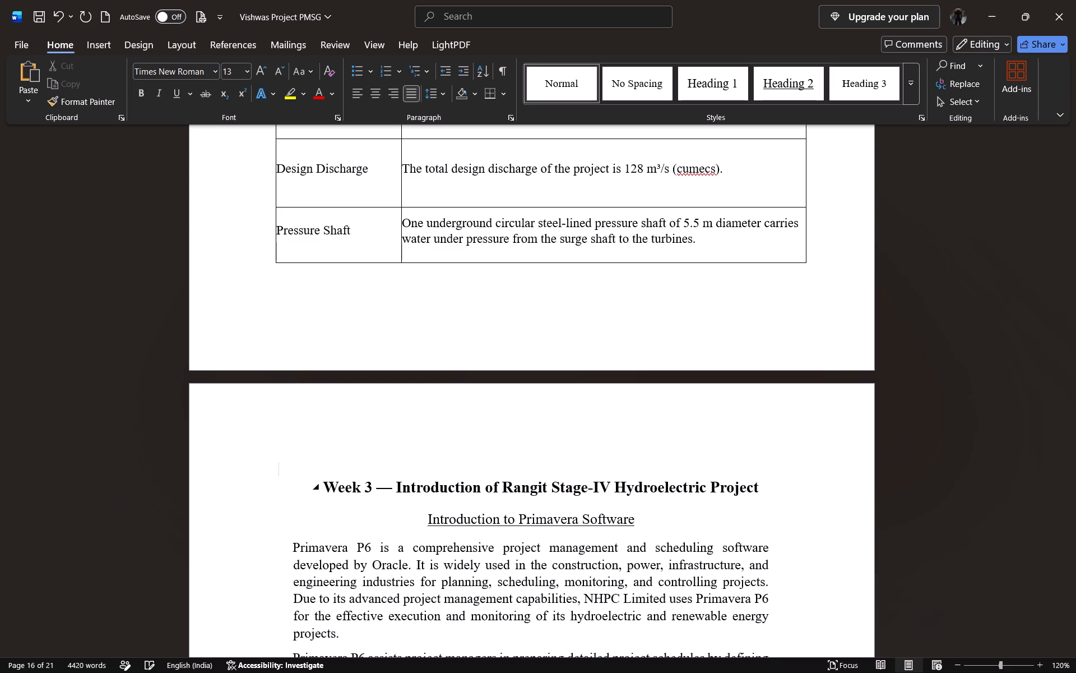
pyautogui.press('BackSpace')
pyautogui.press('BackSpace')
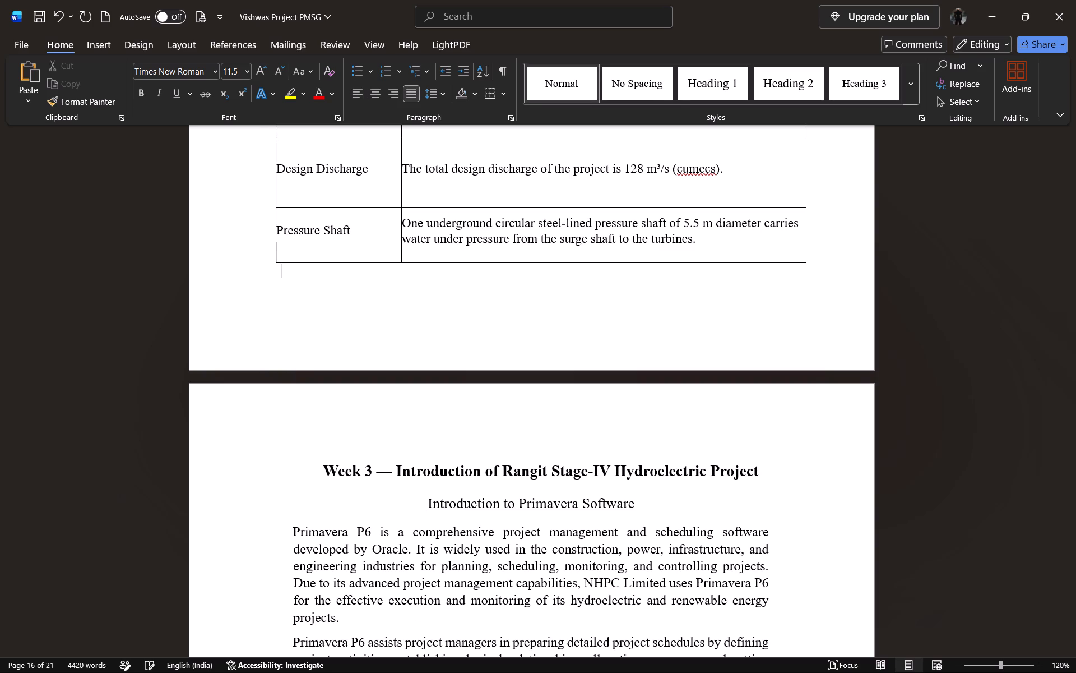
pyautogui.scroll(3, 326, 531)
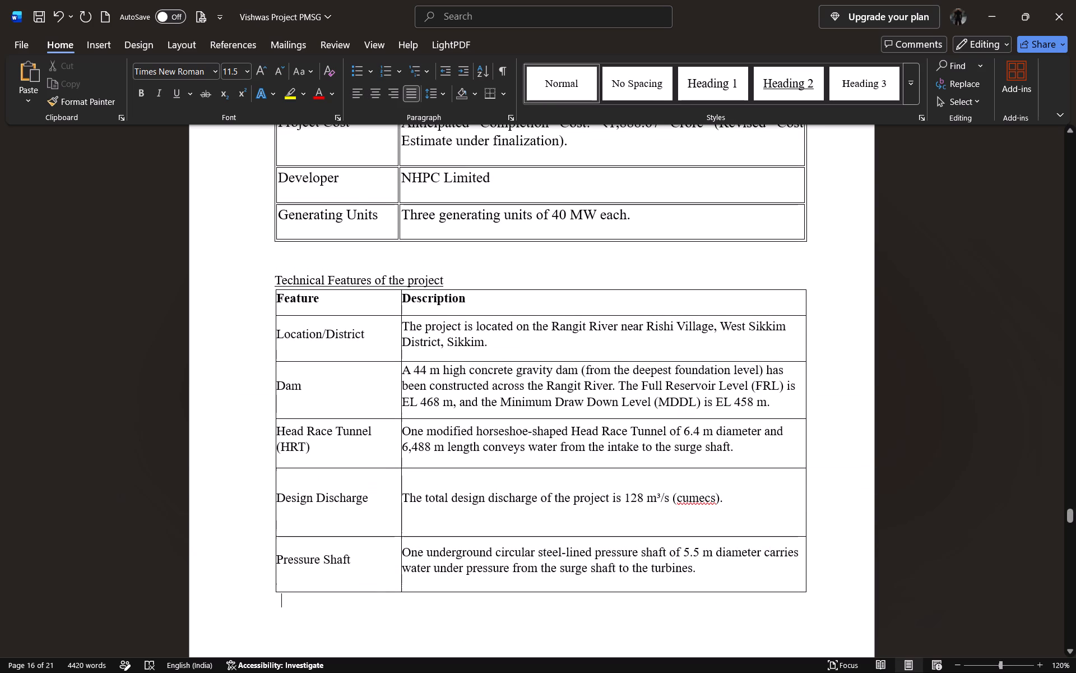
# Insert a blank line between the "Technical Features of the project" heading and its table.
pyautogui.click(468, 277)
pyautogui.press('Return')
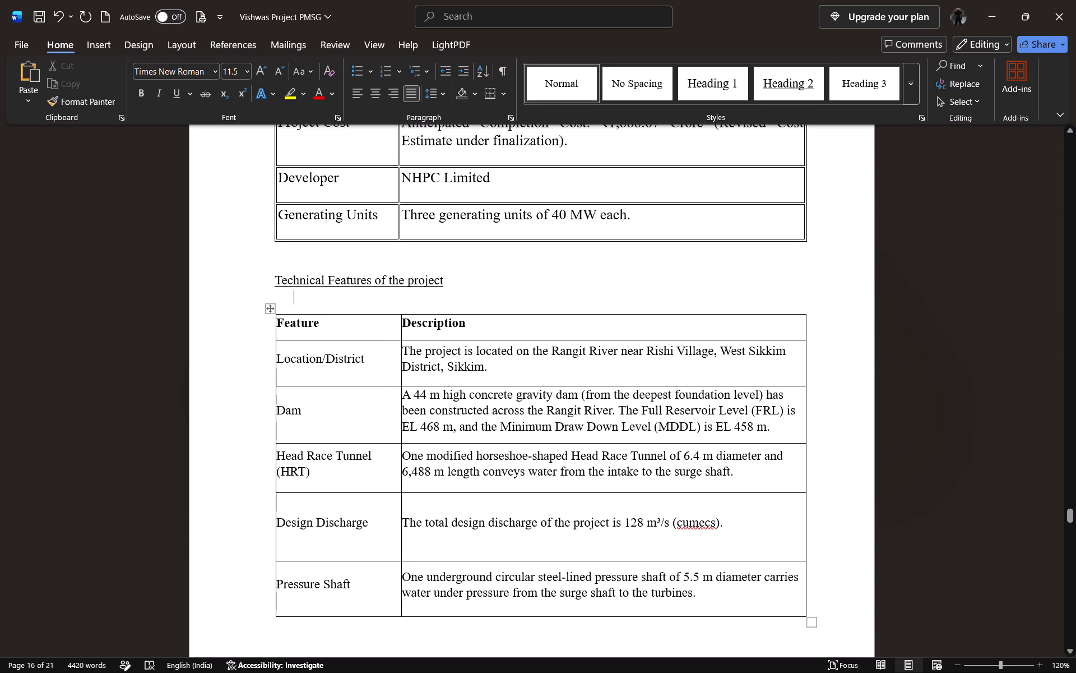
# Set the font size of the entire technical features table to 12.
pyautogui.click(811, 623)
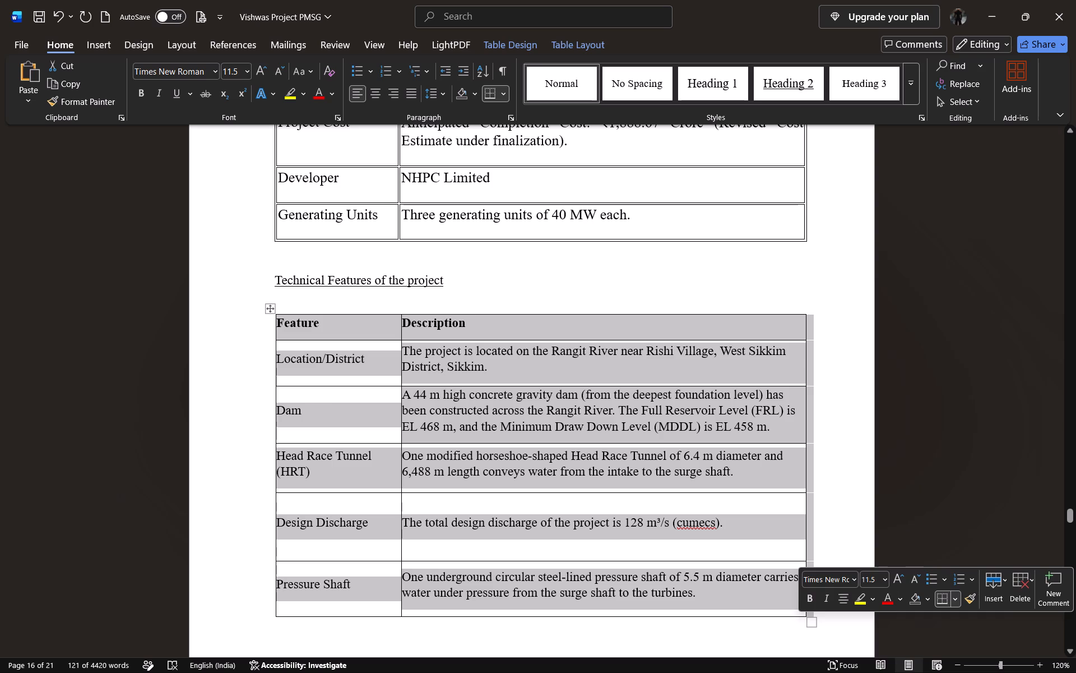
pyautogui.click(882, 582)
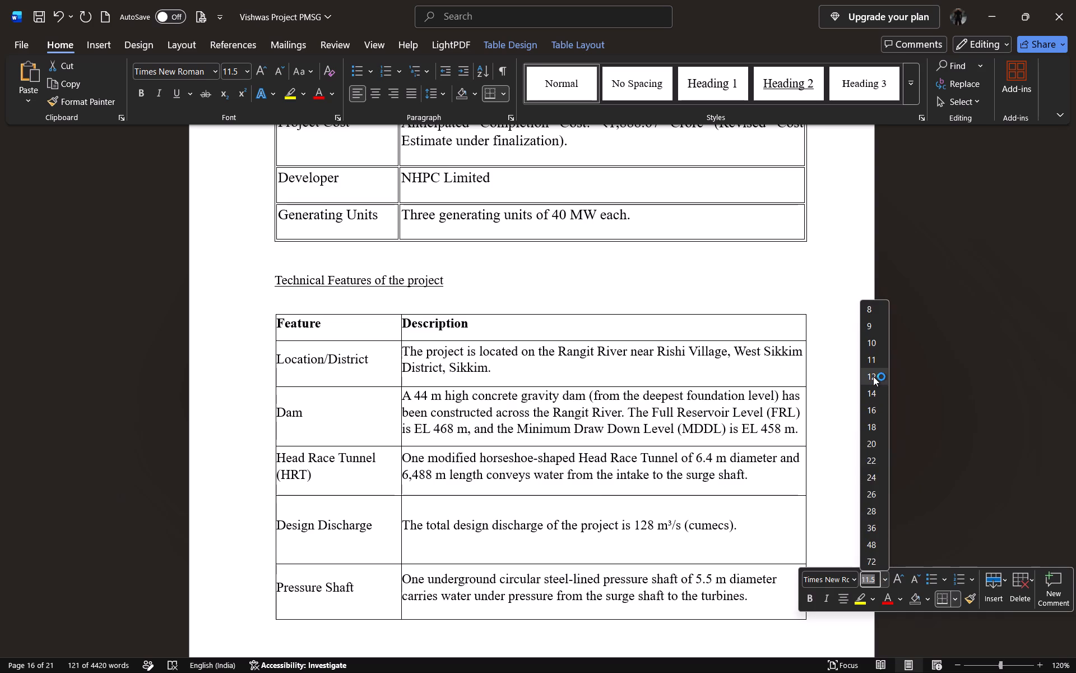
pyautogui.click(873, 376)
pyautogui.click(787, 243)
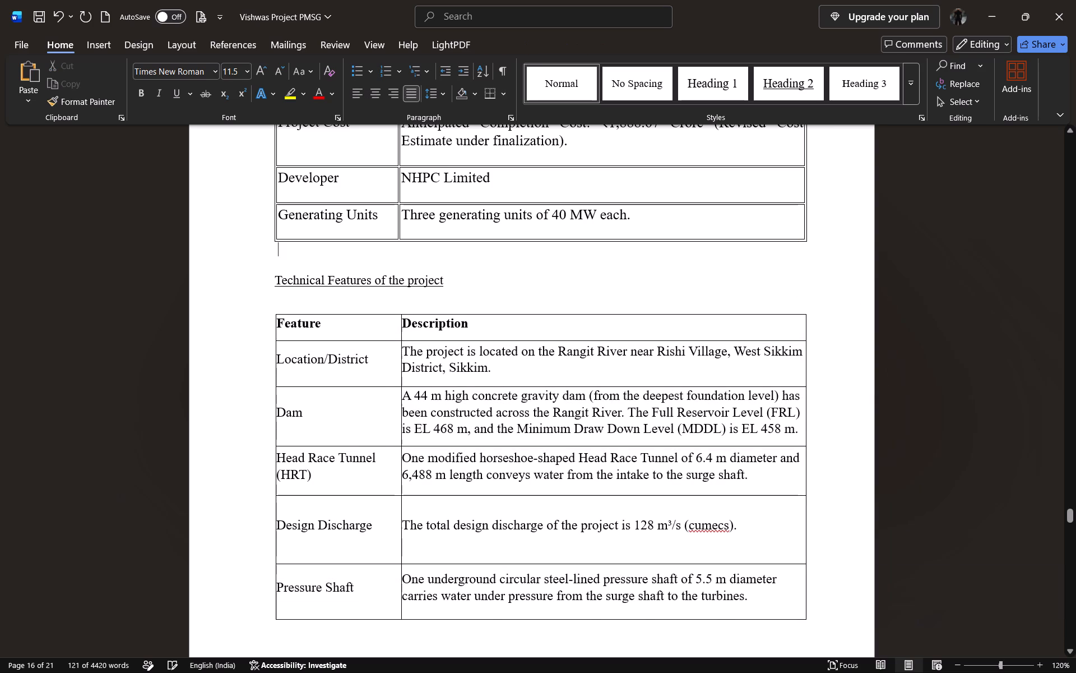
# Set the font size of the general project features table above the Technical Features heading to 12.
pyautogui.click(813, 250)
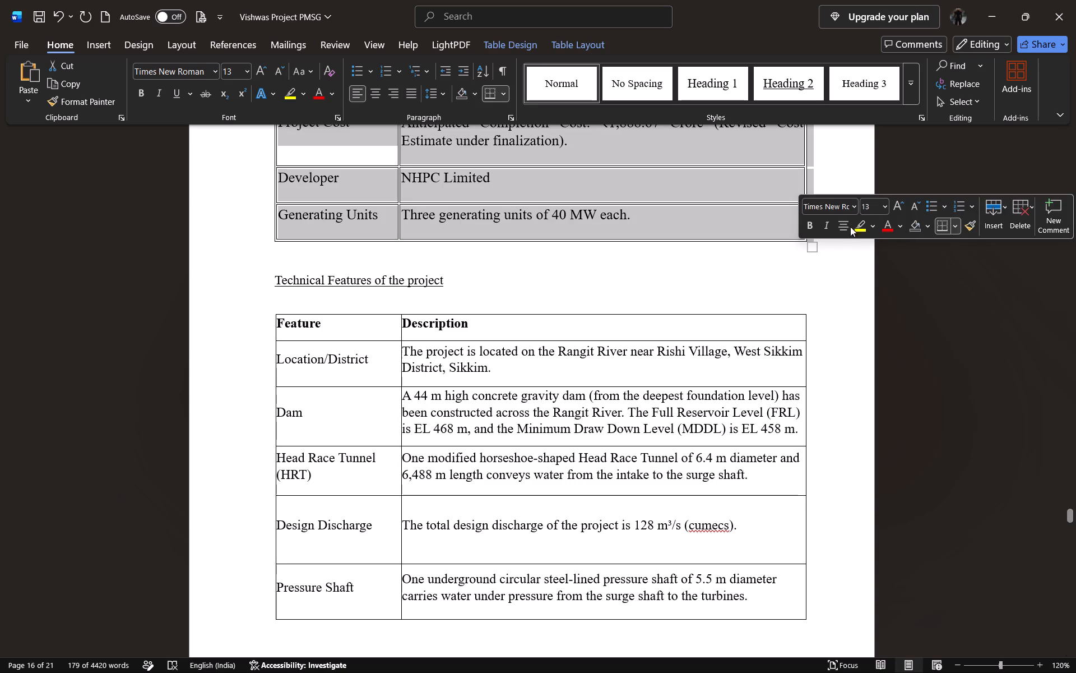
pyautogui.click(888, 209)
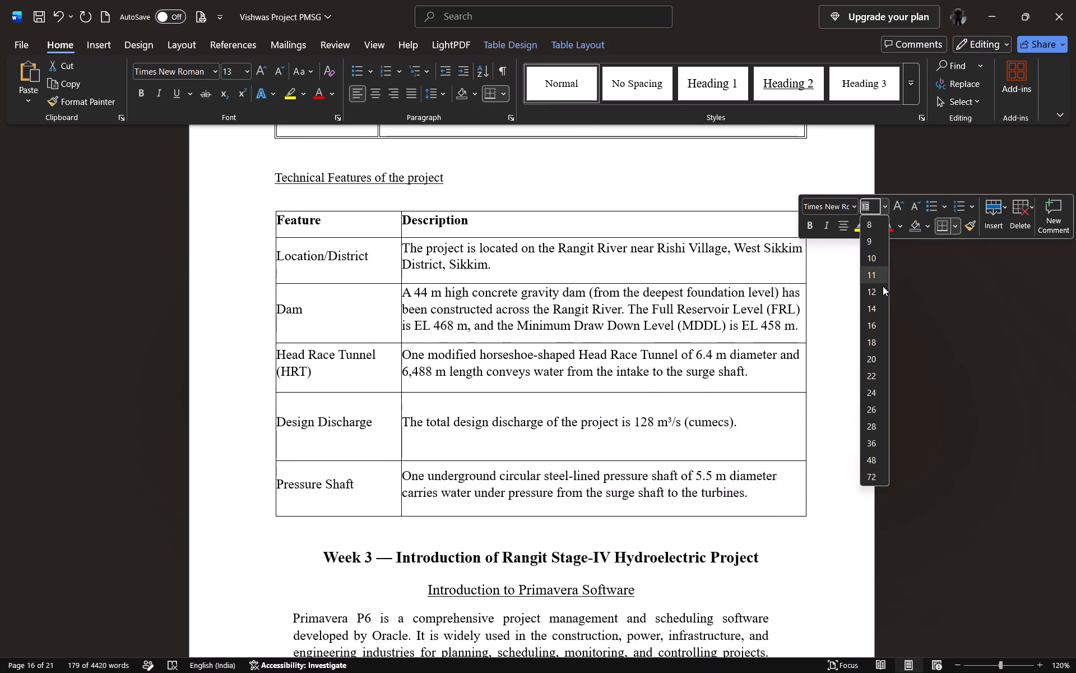
pyautogui.click(876, 288)
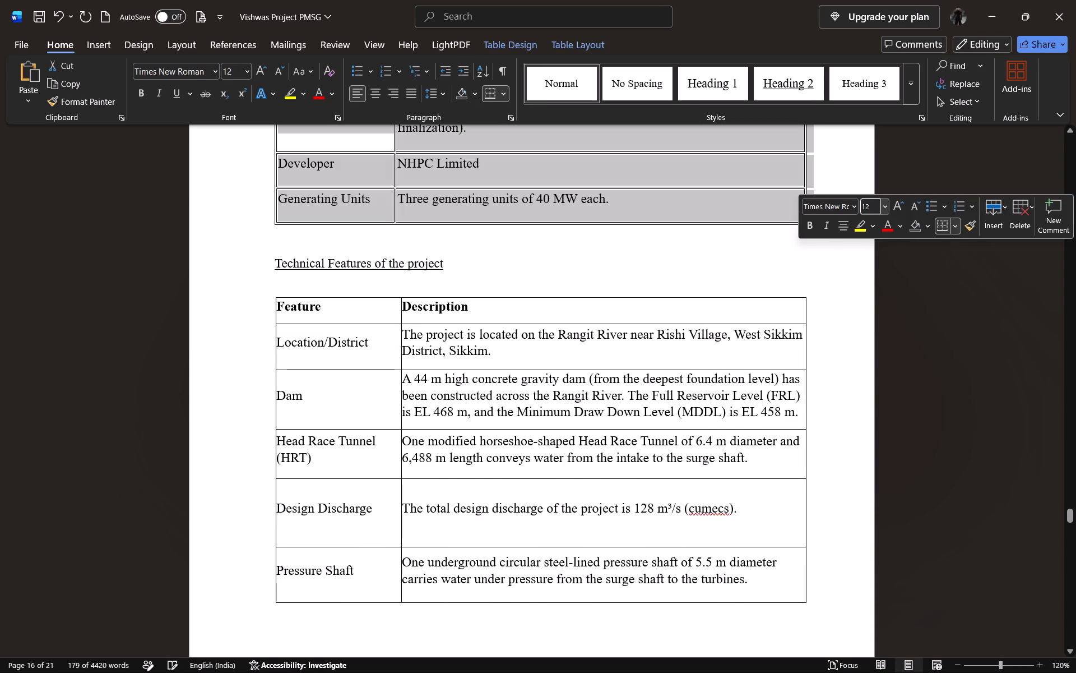
pyautogui.click(855, 309)
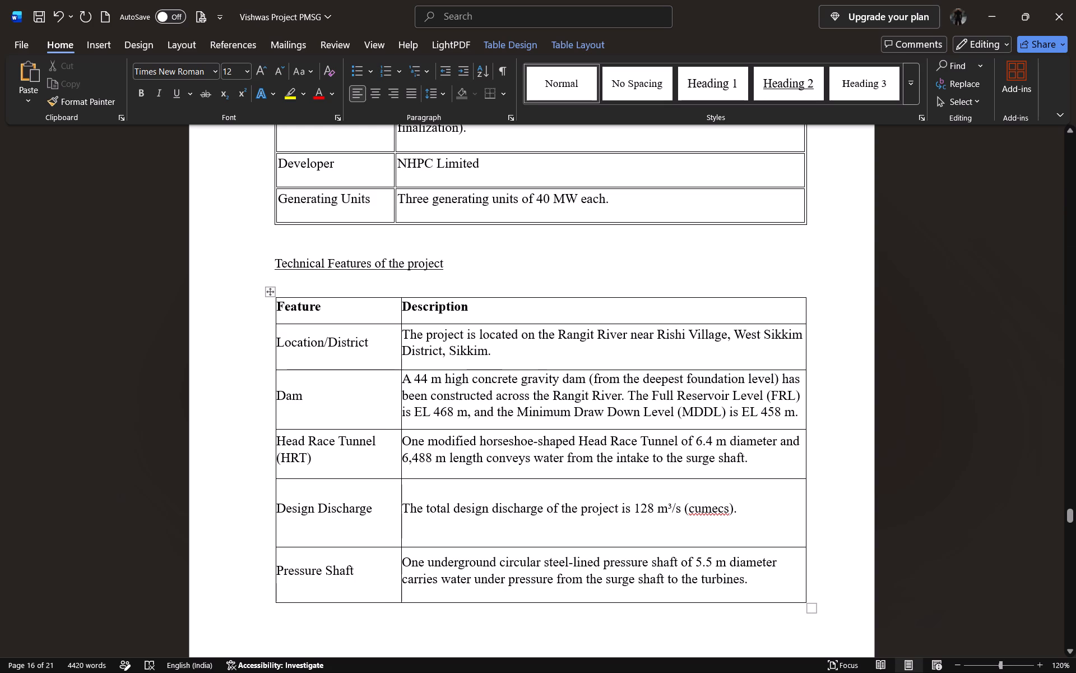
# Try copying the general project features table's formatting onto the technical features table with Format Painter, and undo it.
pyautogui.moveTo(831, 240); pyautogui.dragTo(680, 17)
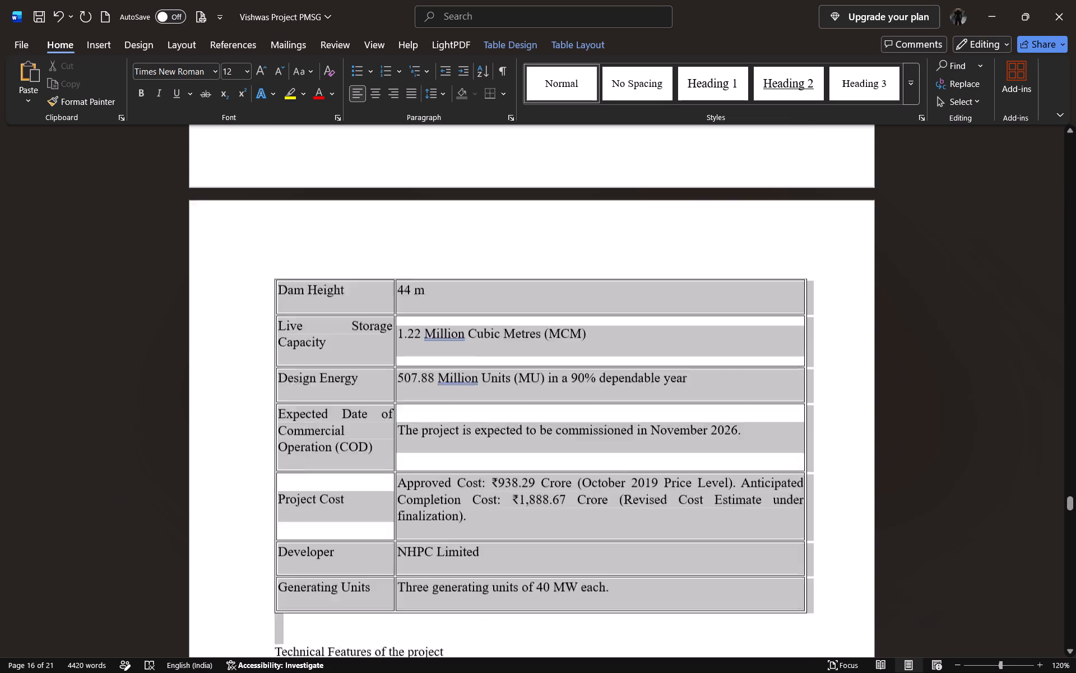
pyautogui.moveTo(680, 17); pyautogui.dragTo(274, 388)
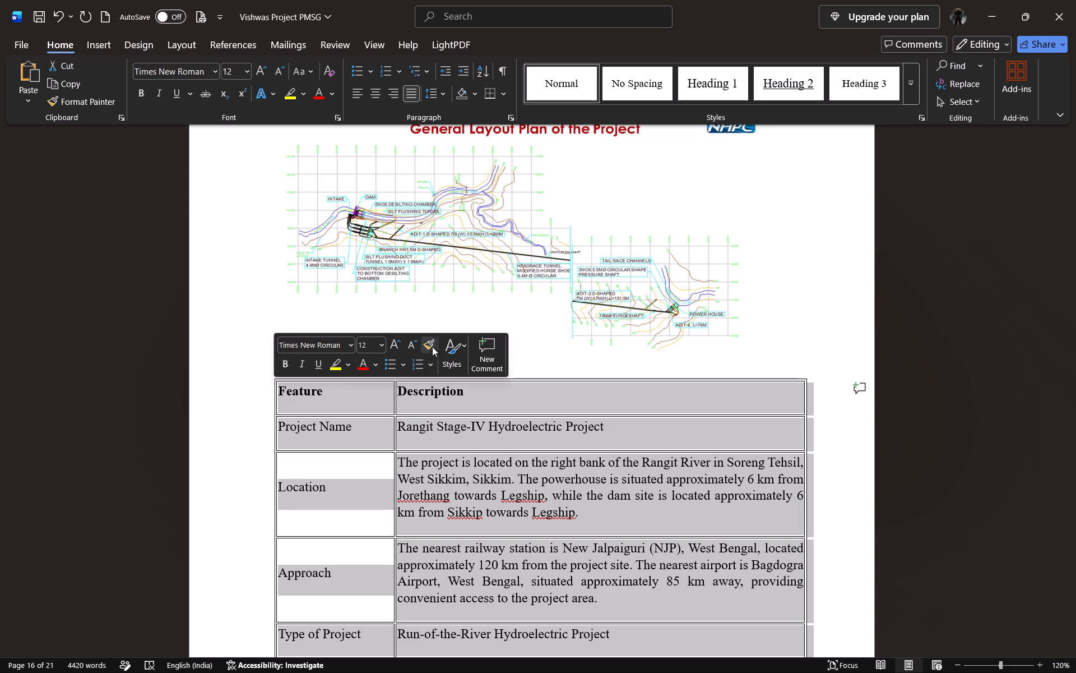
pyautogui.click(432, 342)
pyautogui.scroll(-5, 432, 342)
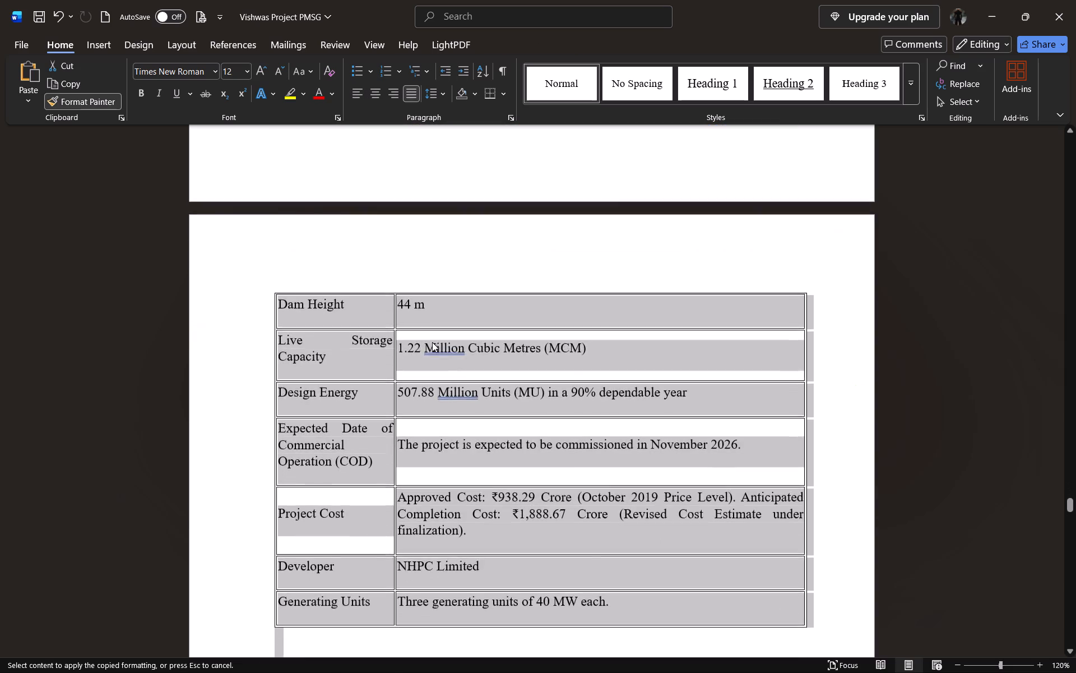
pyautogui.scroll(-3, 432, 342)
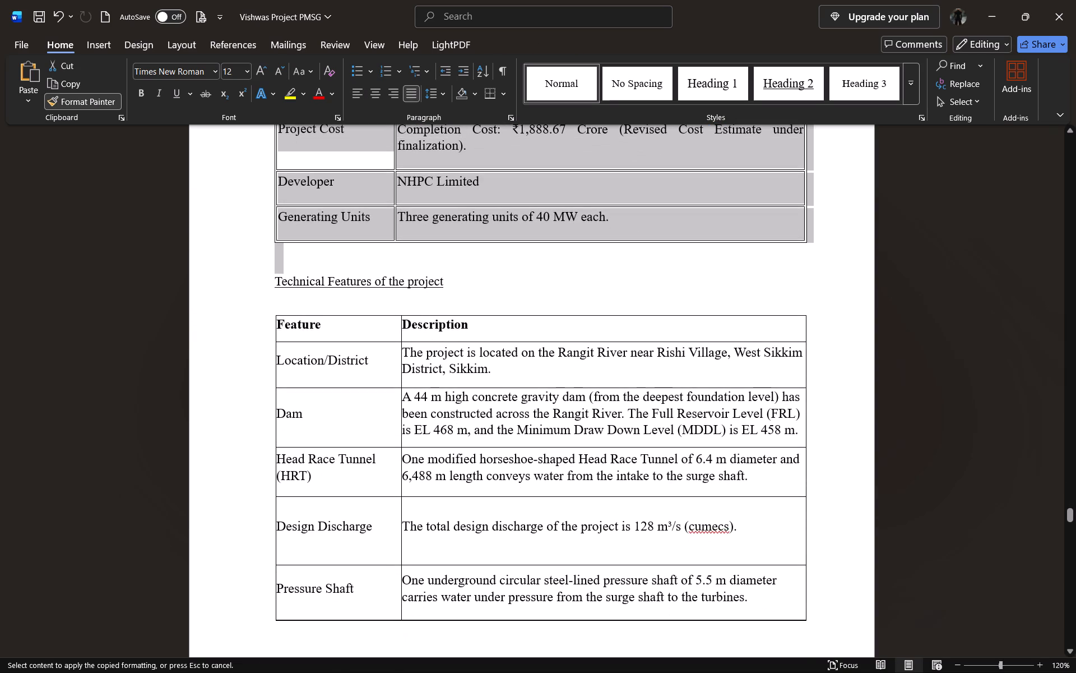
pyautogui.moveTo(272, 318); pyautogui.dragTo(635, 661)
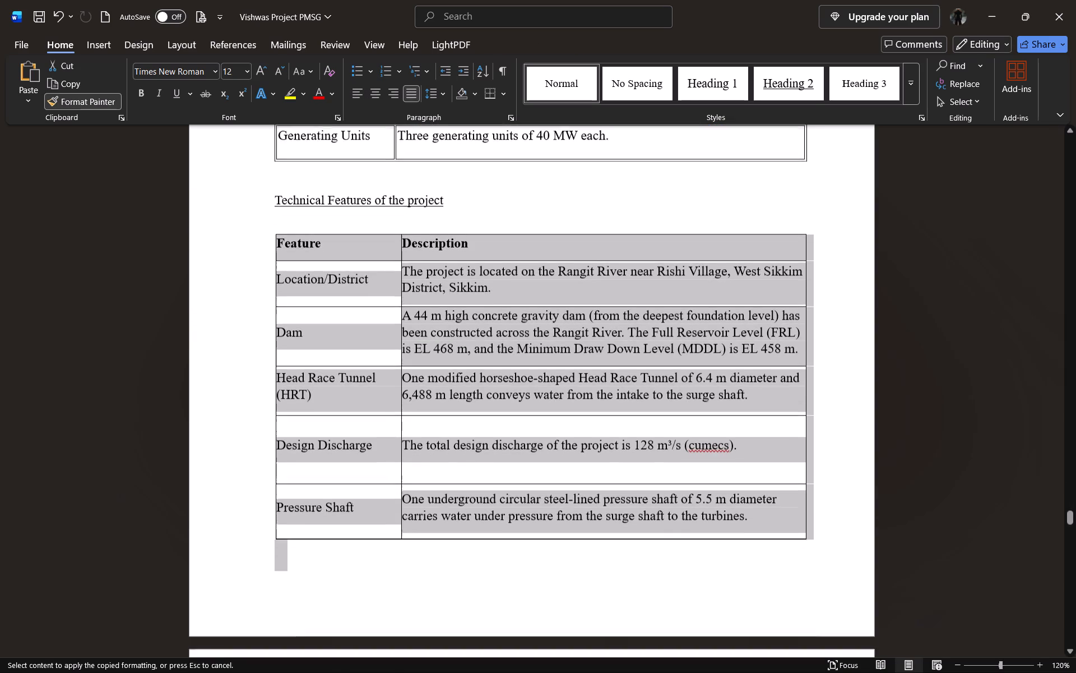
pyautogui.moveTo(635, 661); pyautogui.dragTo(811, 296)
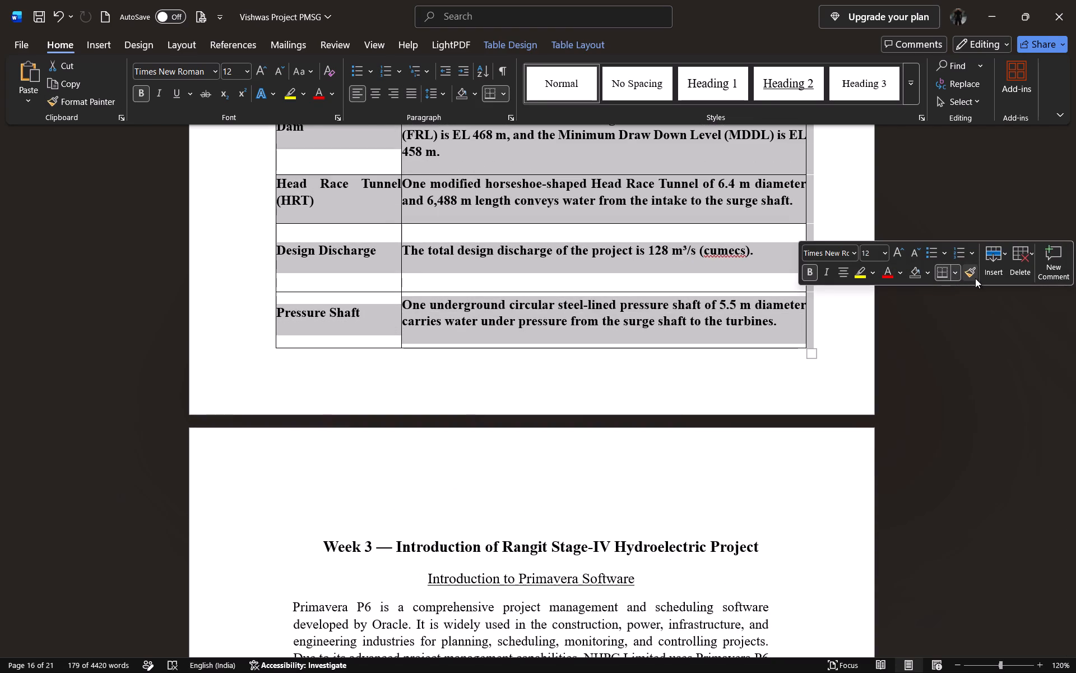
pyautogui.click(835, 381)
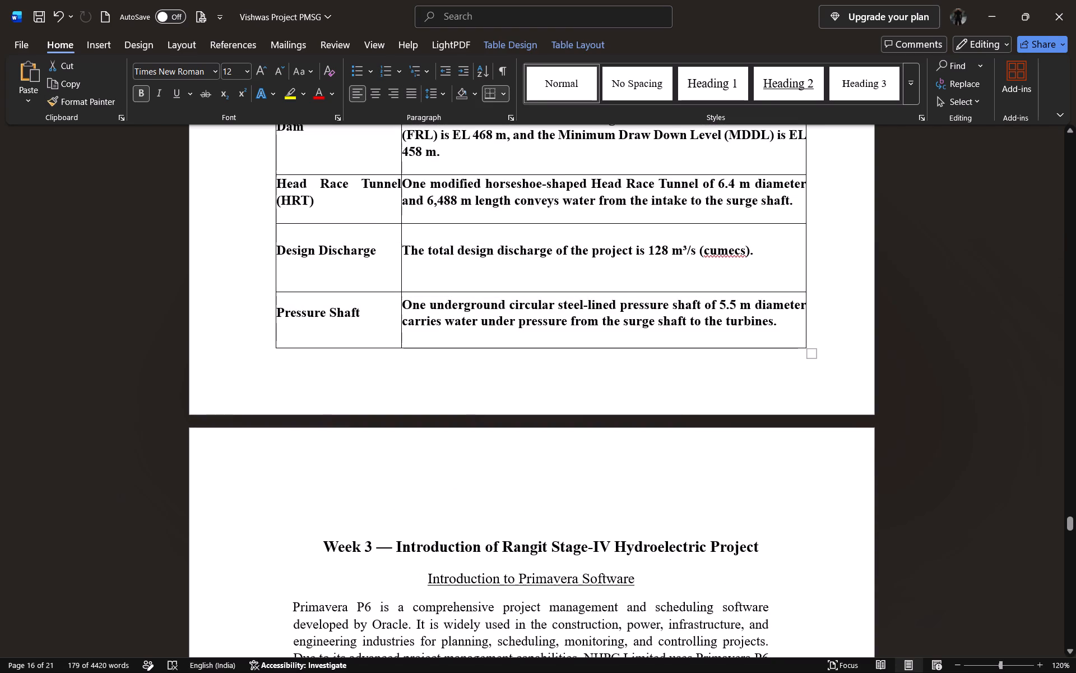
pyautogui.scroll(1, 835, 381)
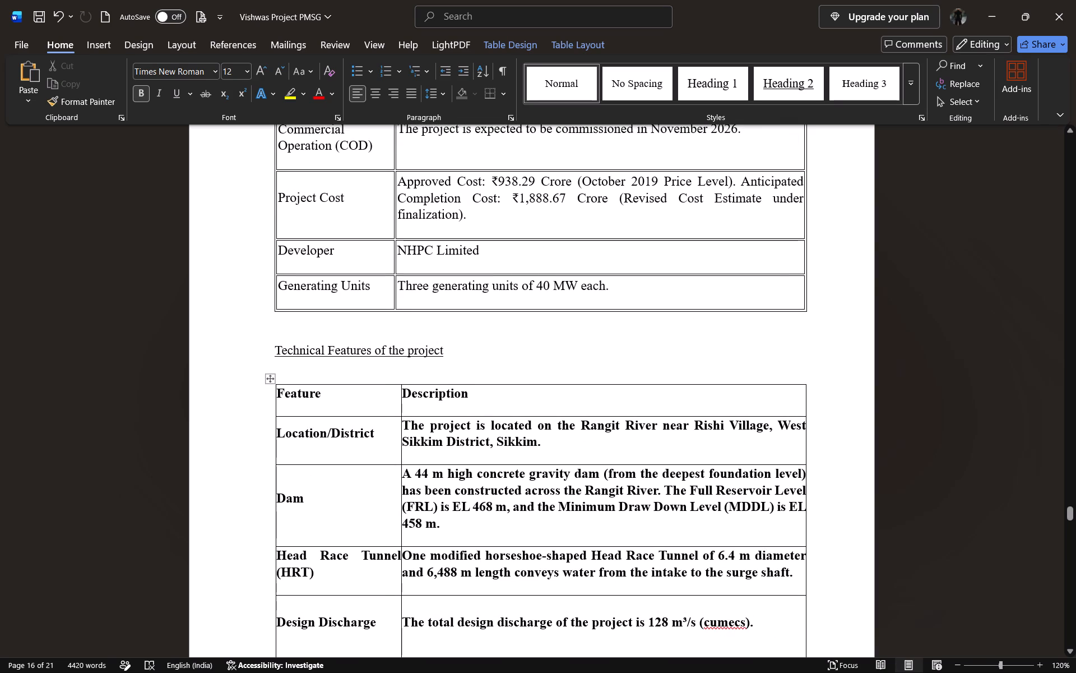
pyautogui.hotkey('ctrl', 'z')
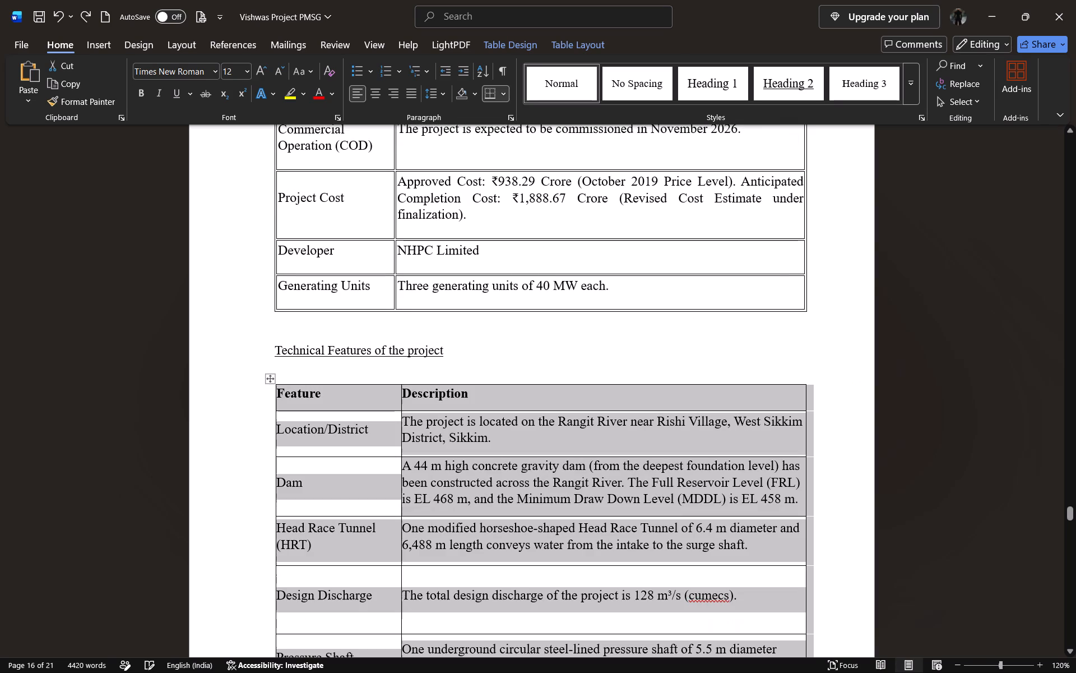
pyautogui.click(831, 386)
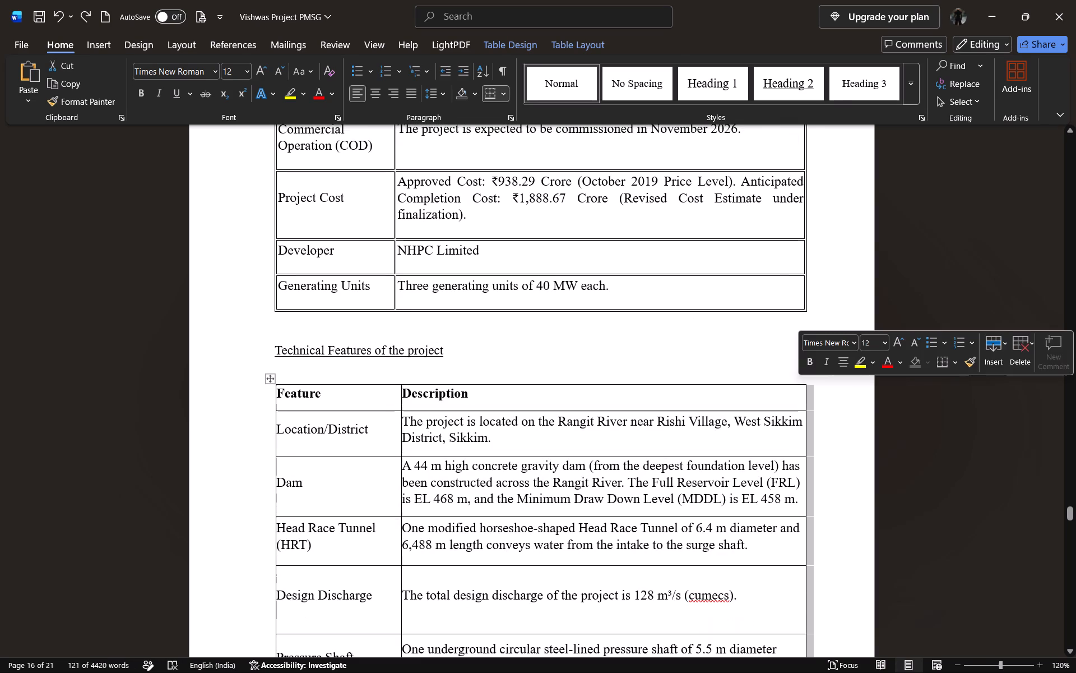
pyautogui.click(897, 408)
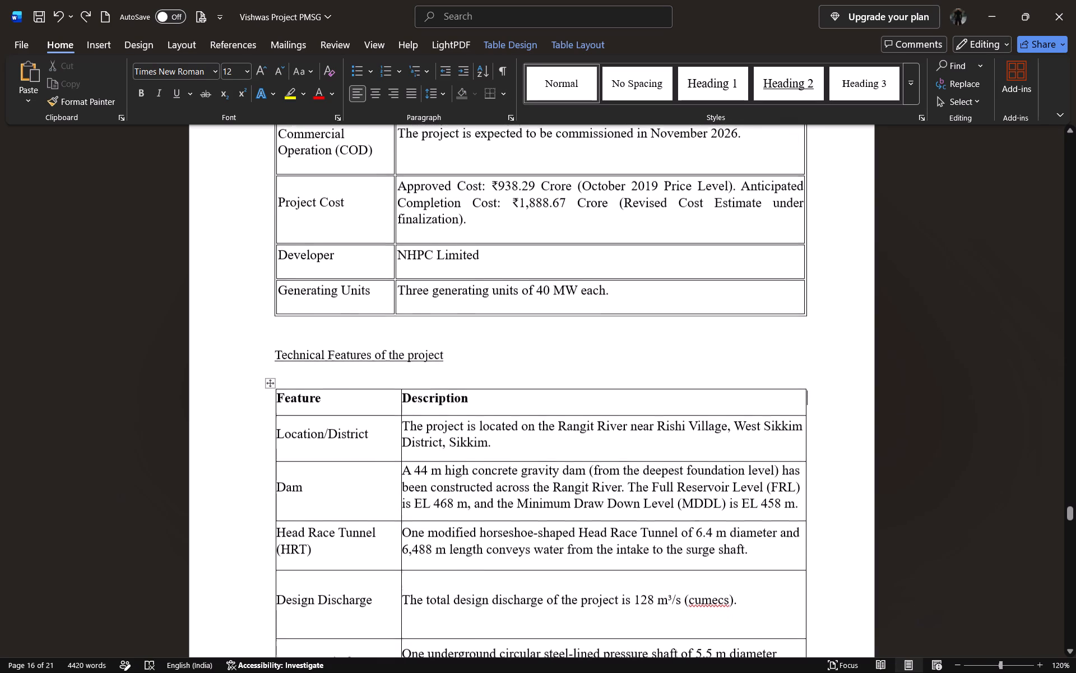
# Review the remaining pages of the report from the Week 3 section through the Conclusion, and return to the title page.
pyautogui.scroll(-4, 897, 408)
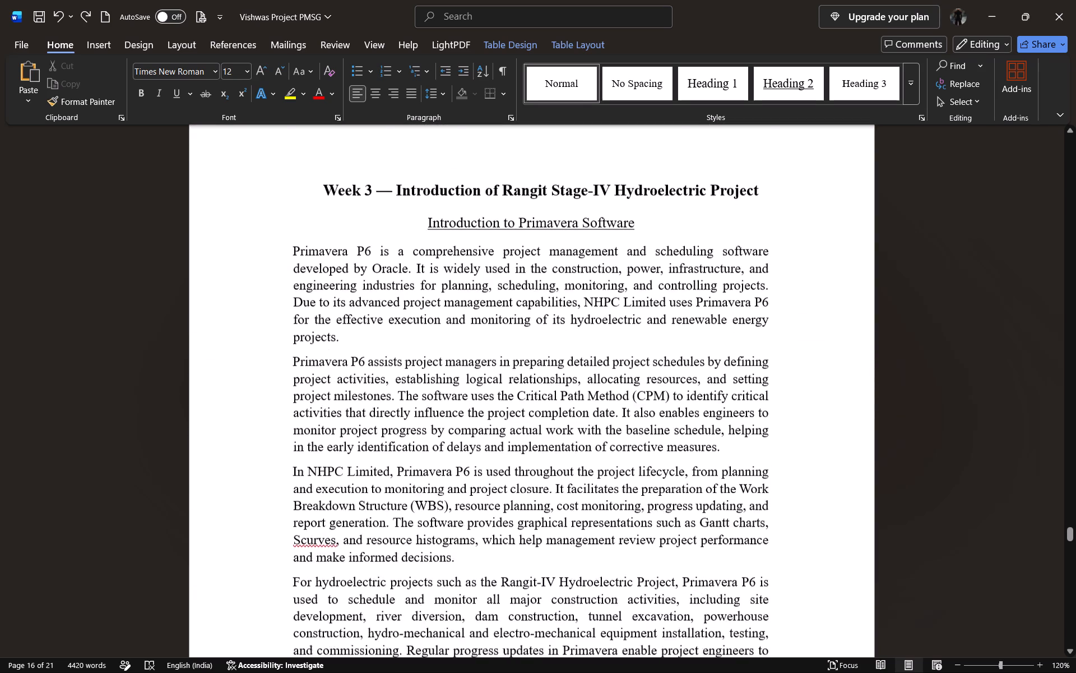
pyautogui.scroll(-5, 897, 408)
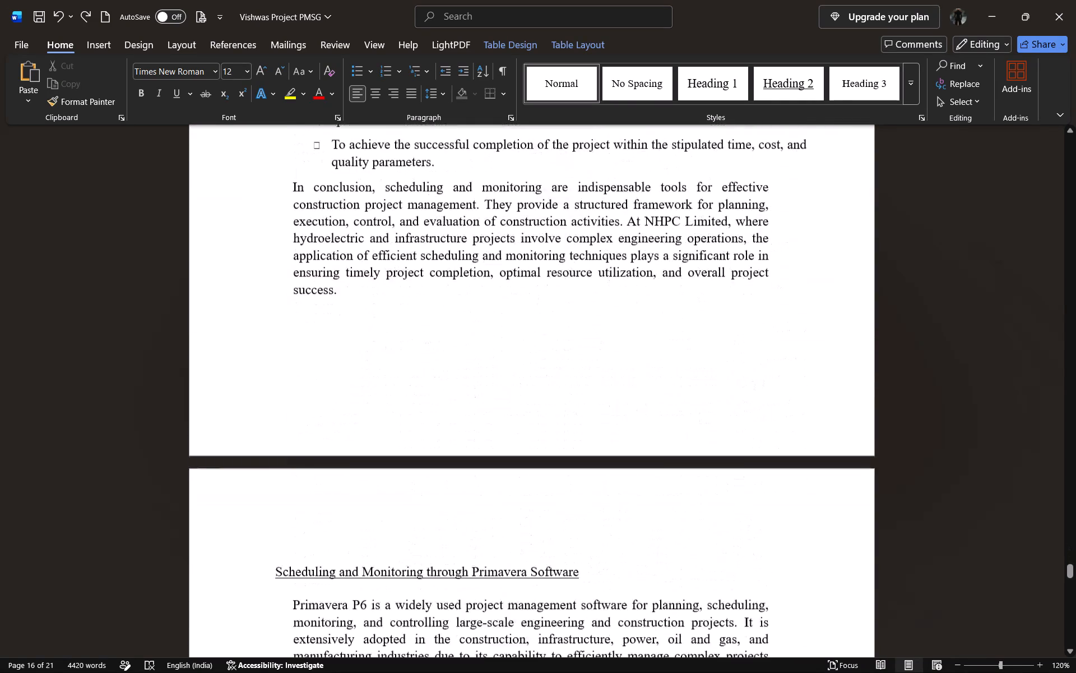
pyautogui.scroll(-4, 897, 408)
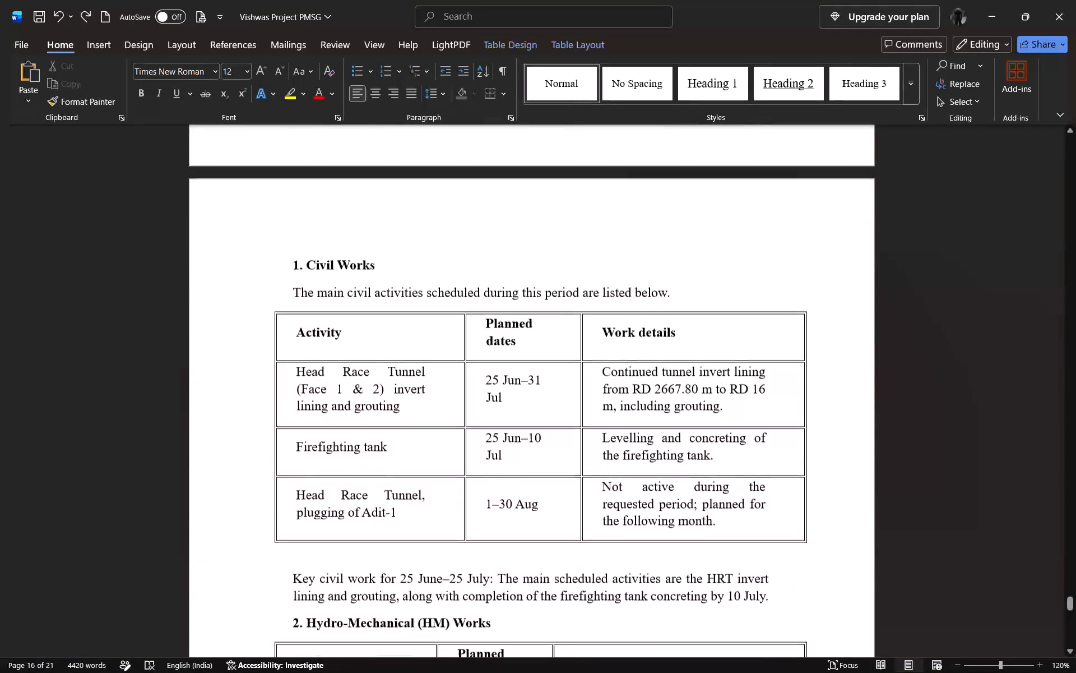
pyautogui.scroll(-4, 897, 408)
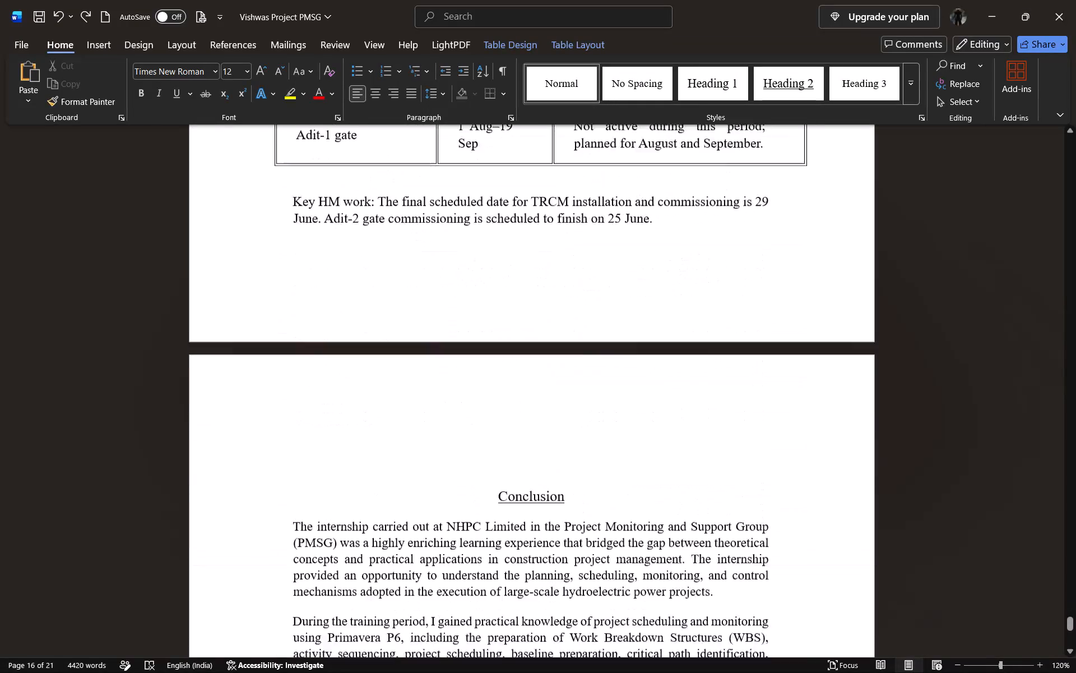
pyautogui.scroll(-3, 897, 408)
pyautogui.scroll(8, 897, 408)
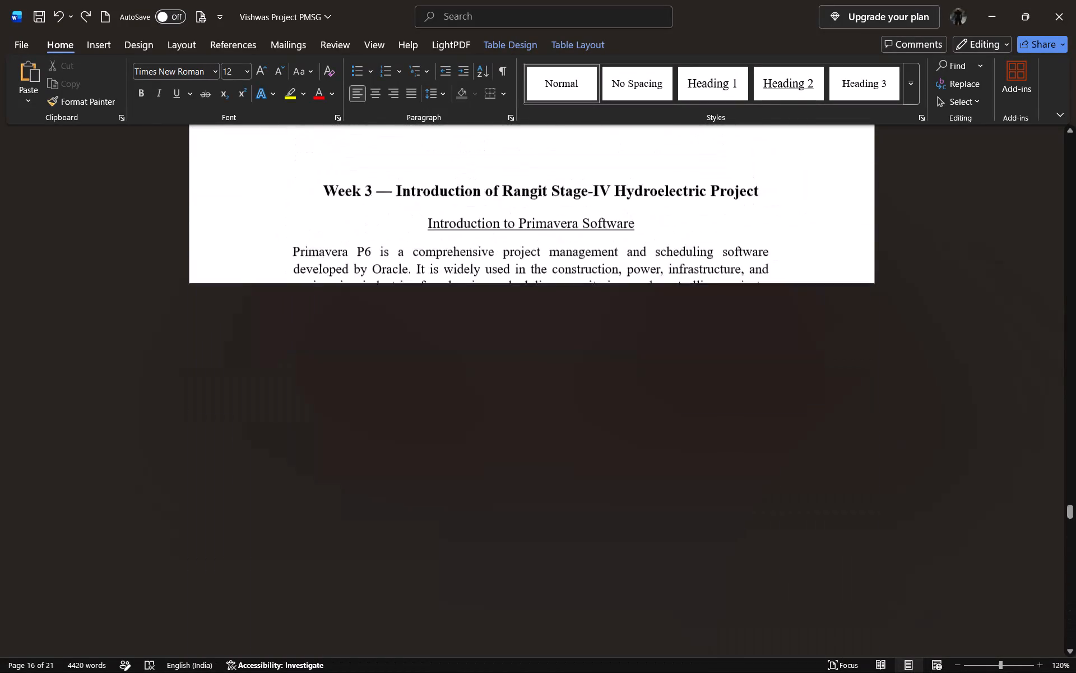
pyautogui.scroll(15, 897, 408)
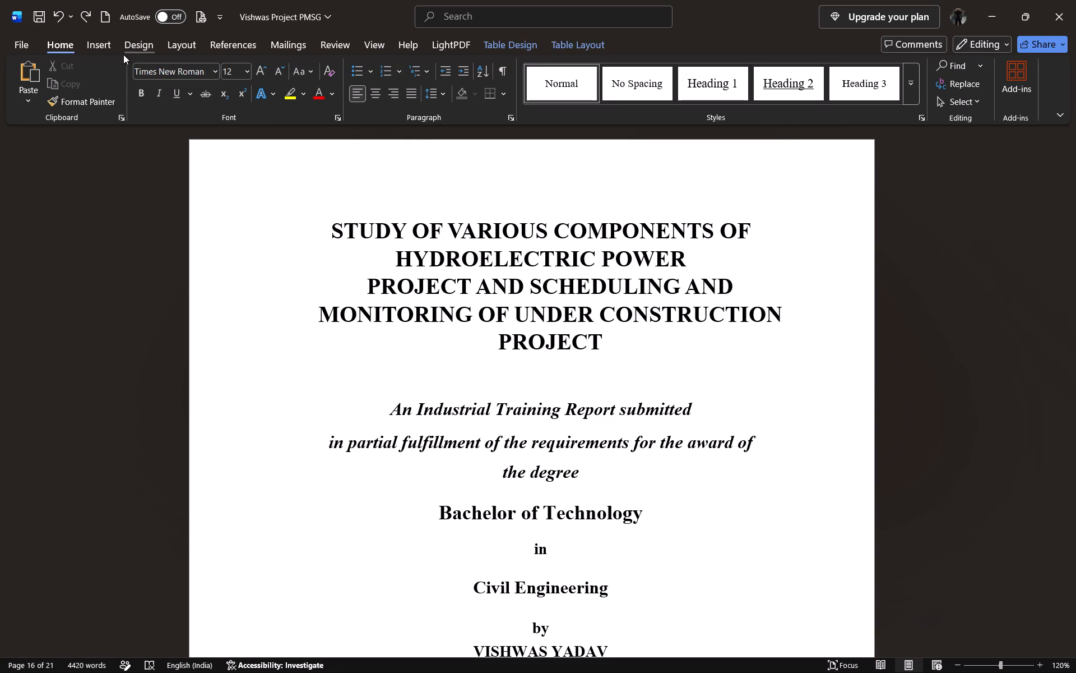
# Add page numbers at the bottom of the pages in the centred Plain Number 2 style and leave footer editing.
pyautogui.click(109, 48)
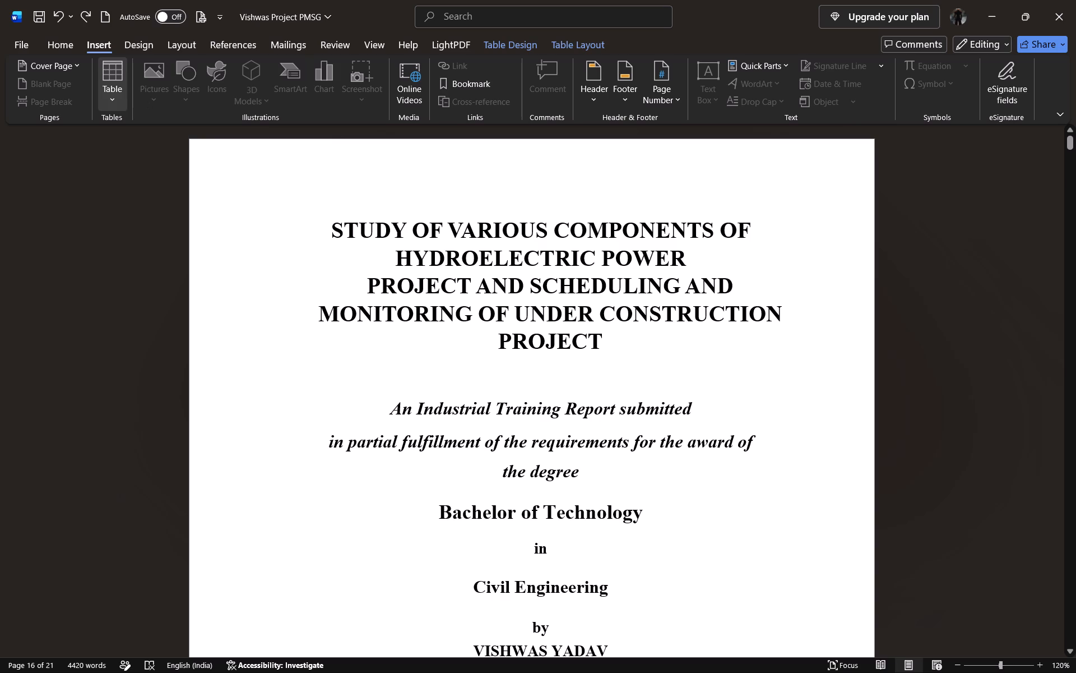
pyautogui.click(662, 91)
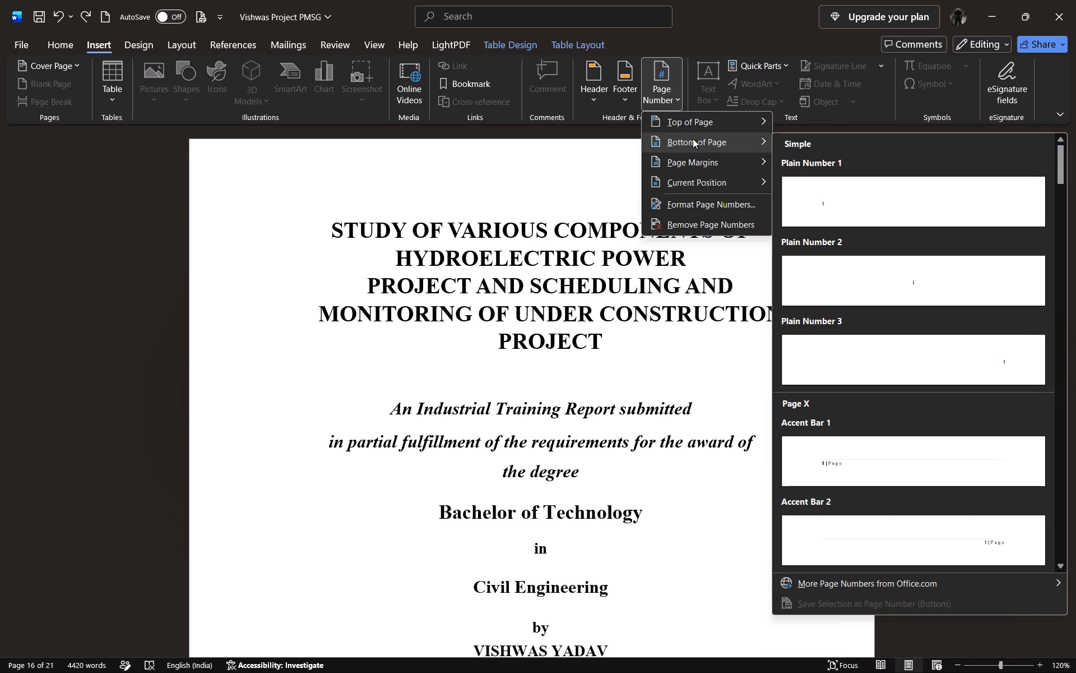
pyautogui.click(693, 139)
pyautogui.click(827, 292)
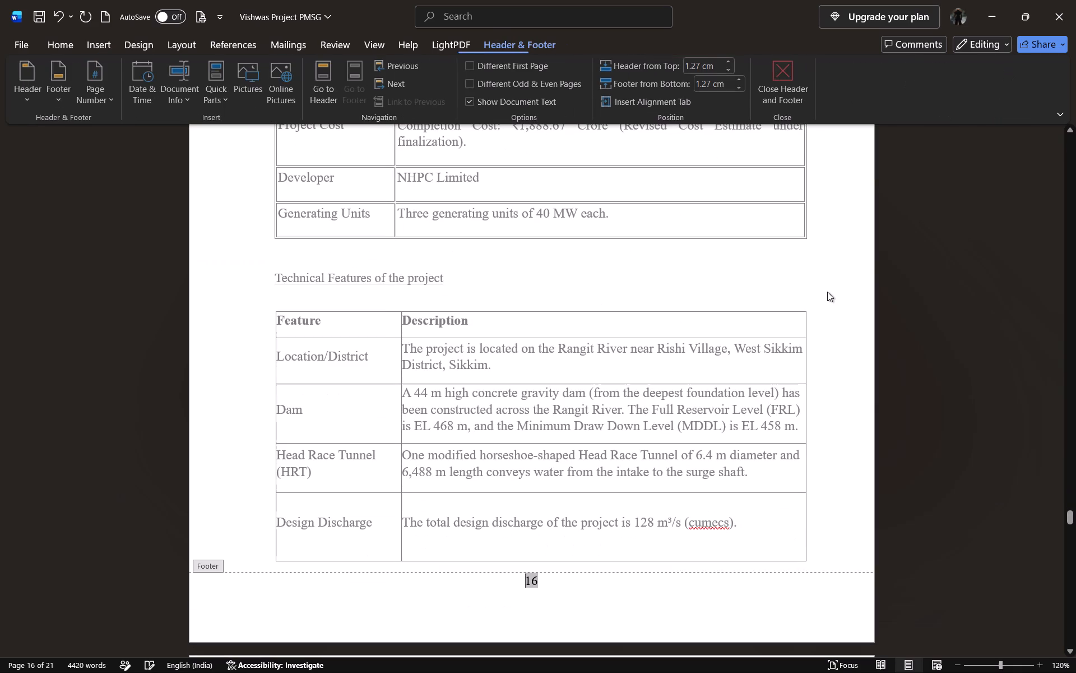
pyautogui.click(916, 354)
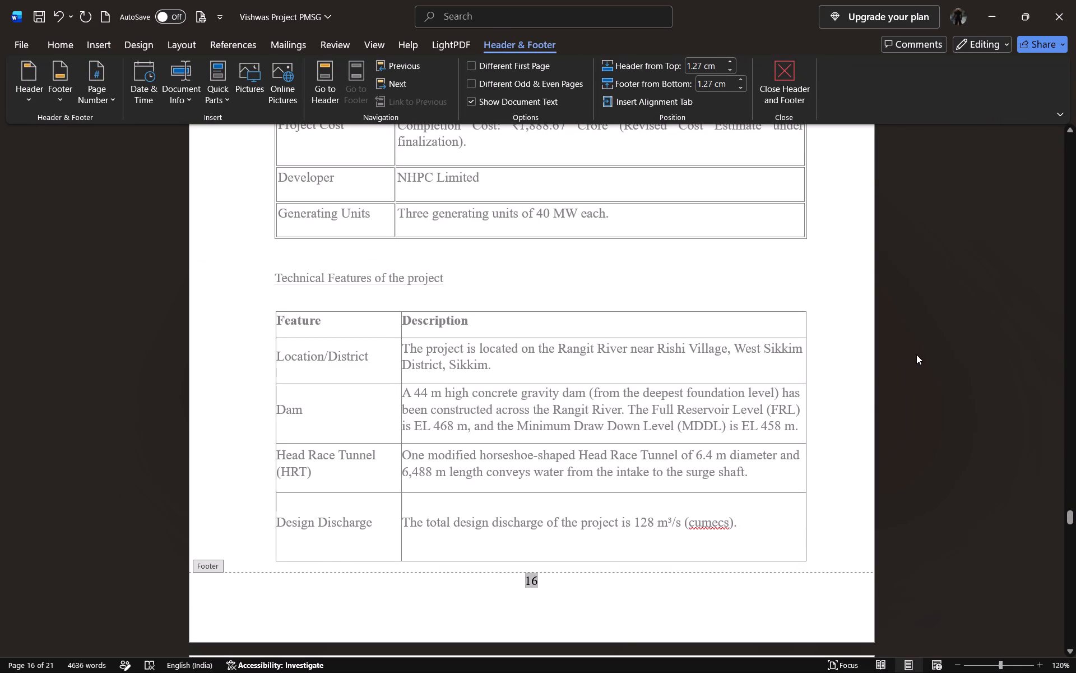
pyautogui.click(838, 371)
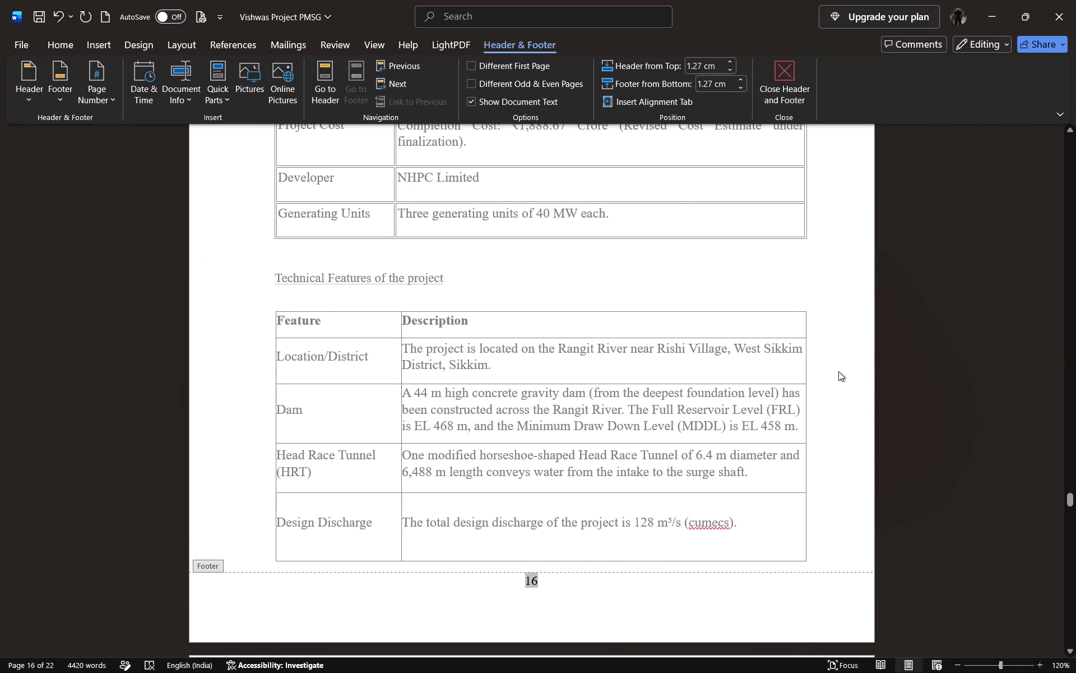
pyautogui.doubleClick(838, 371)
# Examine the footer page numbers on the report's opening pages, from the title page through the Acknowledgement to the Table of Content.
pyautogui.scroll(20, 838, 371)
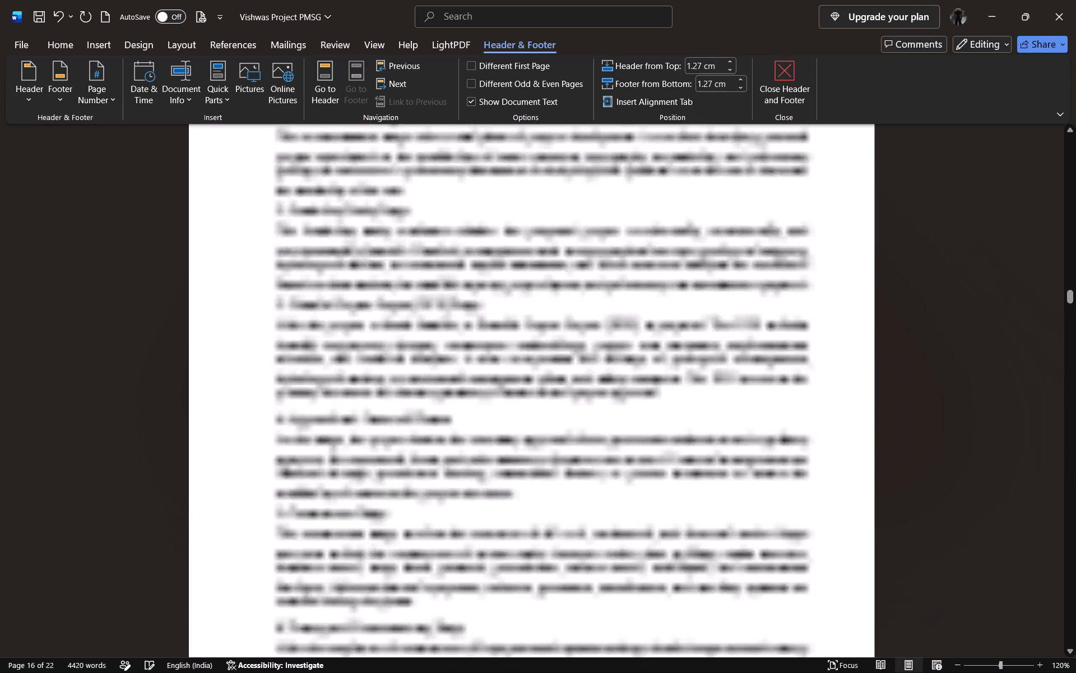
pyautogui.scroll(17, 838, 371)
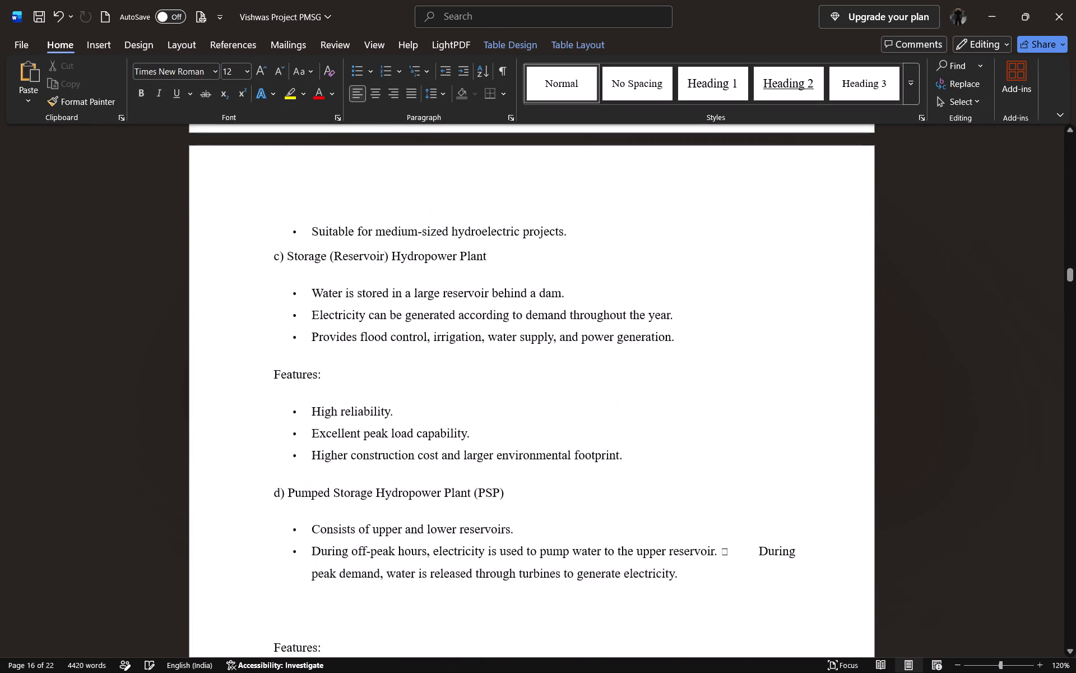
pyautogui.scroll(12, 838, 371)
pyautogui.scroll(10, 838, 371)
pyautogui.scroll(-1, 838, 371)
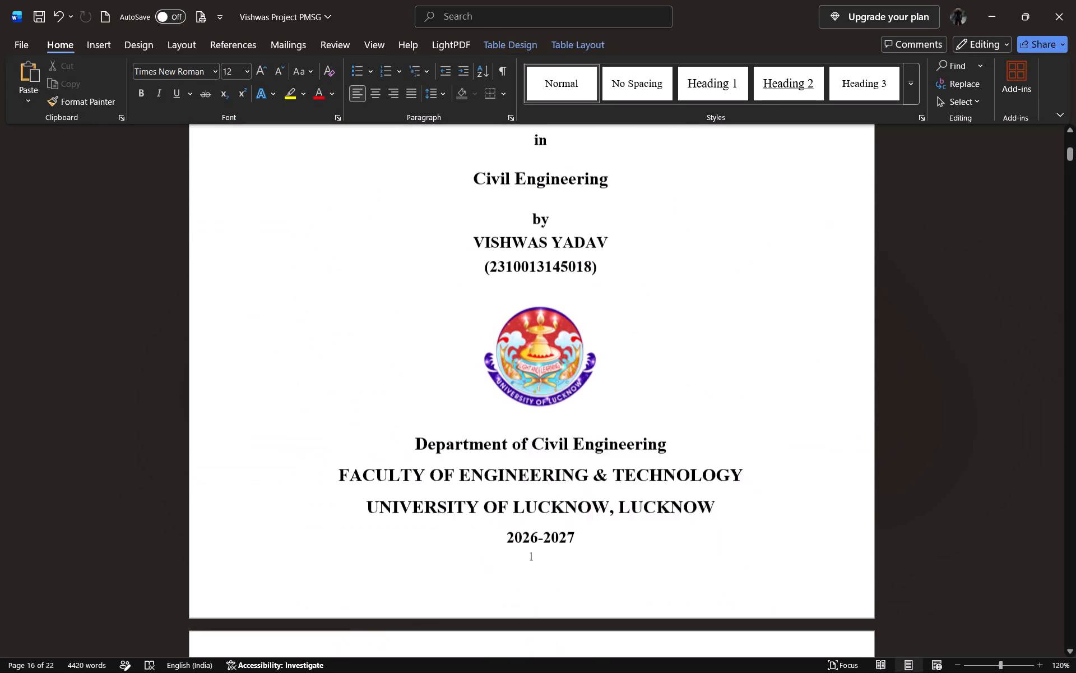
pyautogui.scroll(-2, 838, 371)
pyautogui.hscroll(-1, 838, 371)
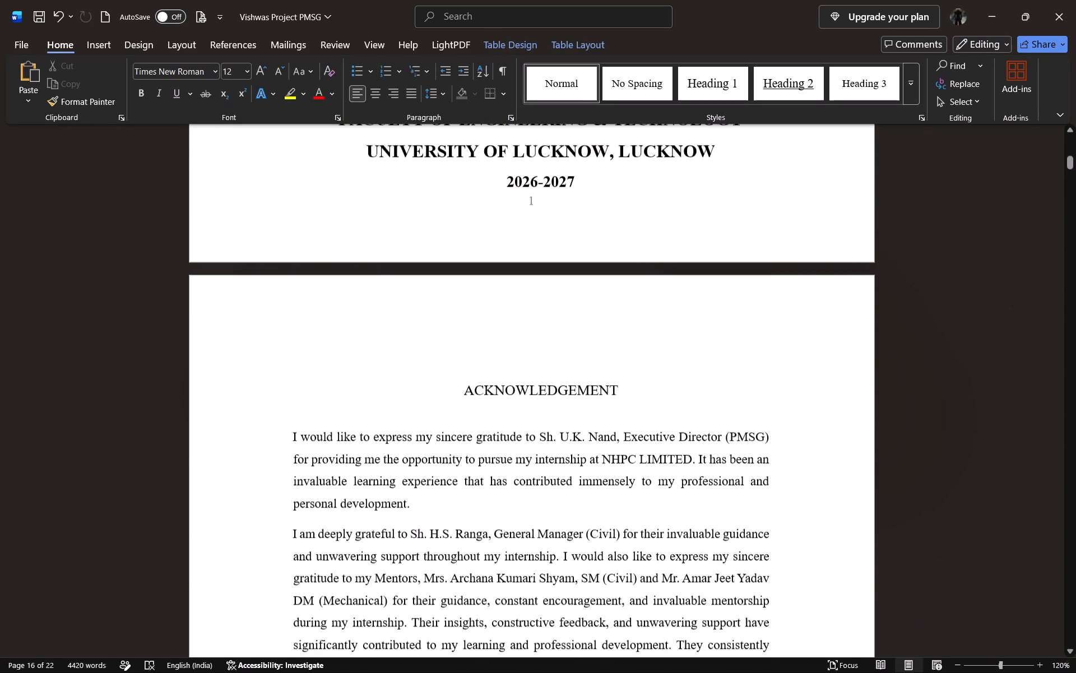
pyautogui.hscroll(-1, 838, 371)
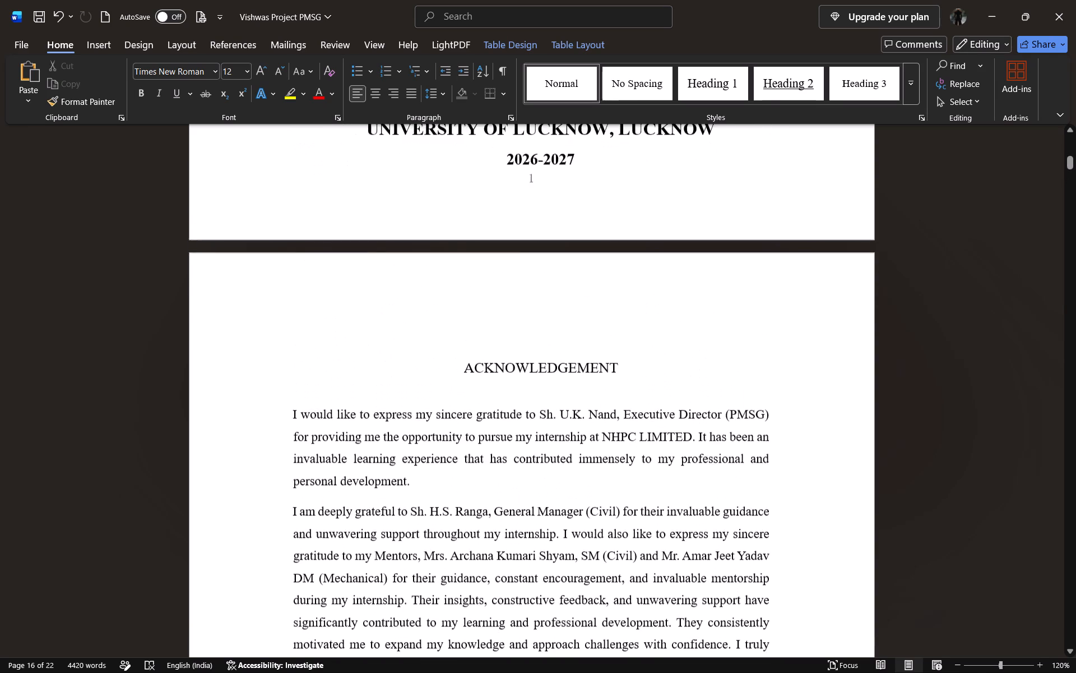
pyautogui.hscroll(-1, 838, 371)
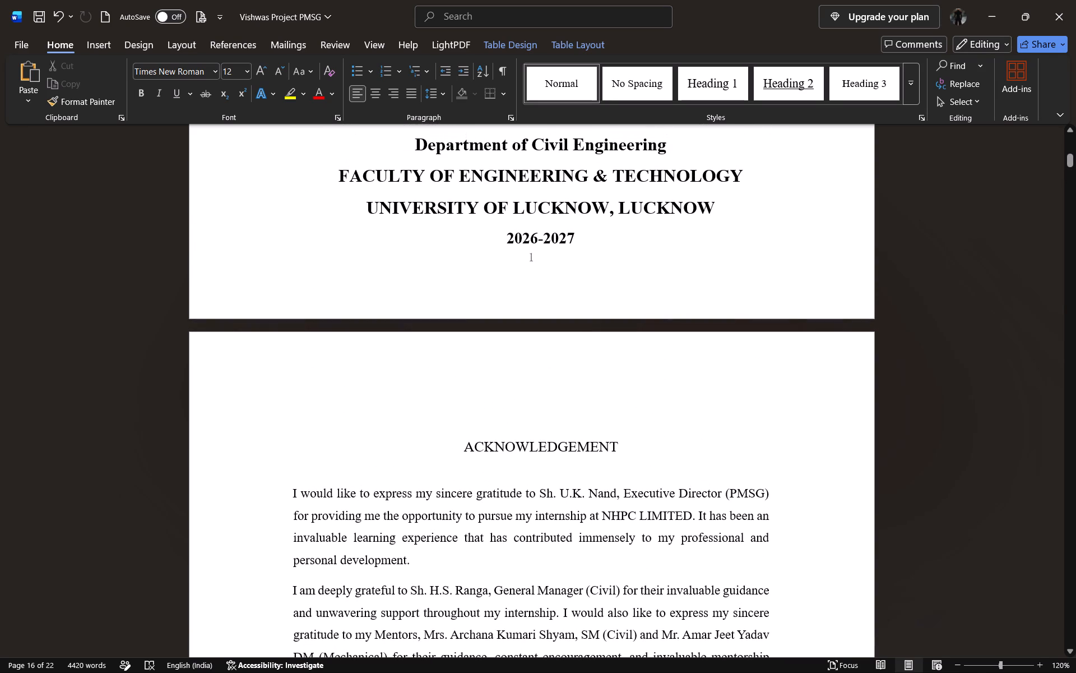
pyautogui.click(564, 362)
pyautogui.scroll(-4, 564, 362)
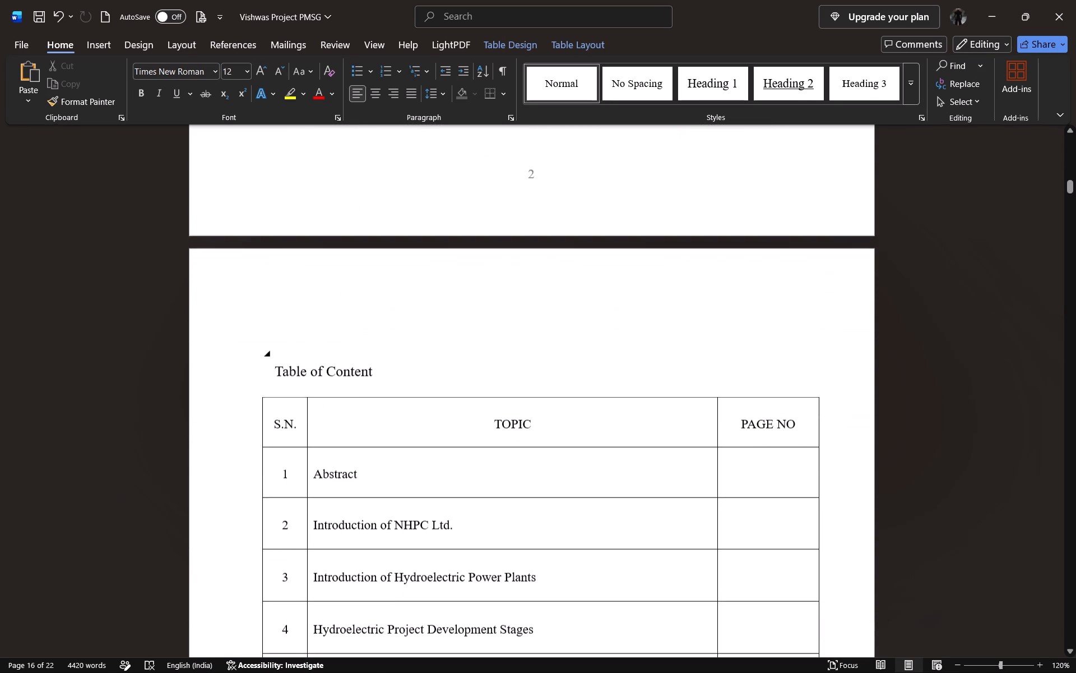
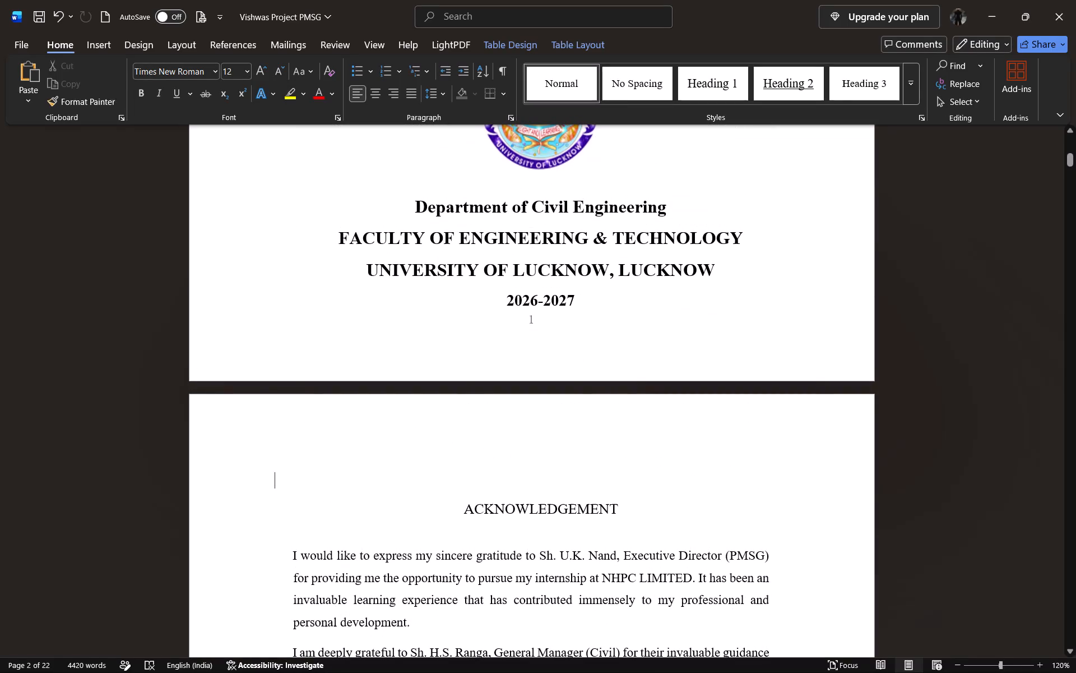
# Add the heading "Certificate" with a line break after it above the ACKNOWLEDGEMENT heading on the second page.
pyautogui.click(411, 454)
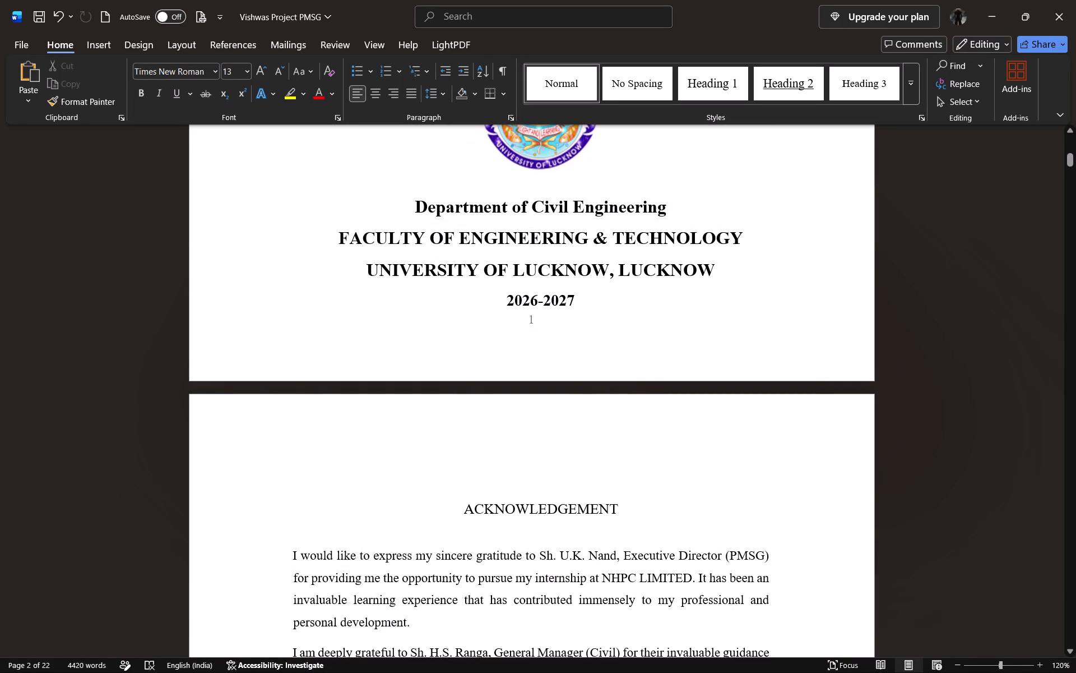
pyautogui.hotkey('shift', 'c')
pyautogui.write('er')
pyautogui.write('ti')
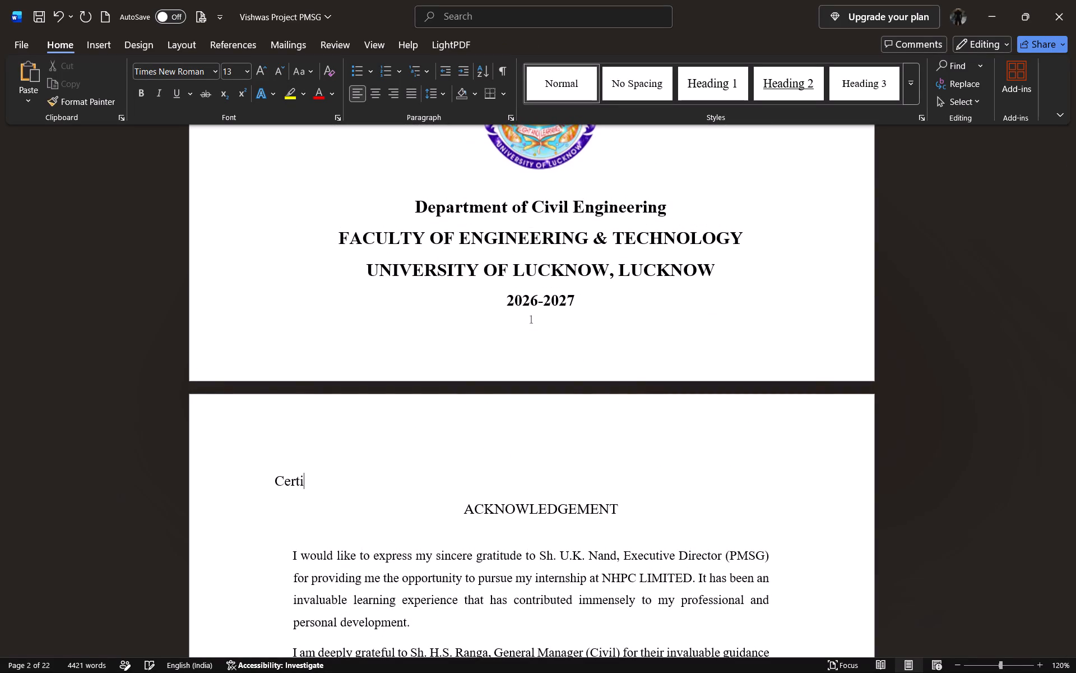
pyautogui.press('f')
pyautogui.write('icate')
pyautogui.press('Return')
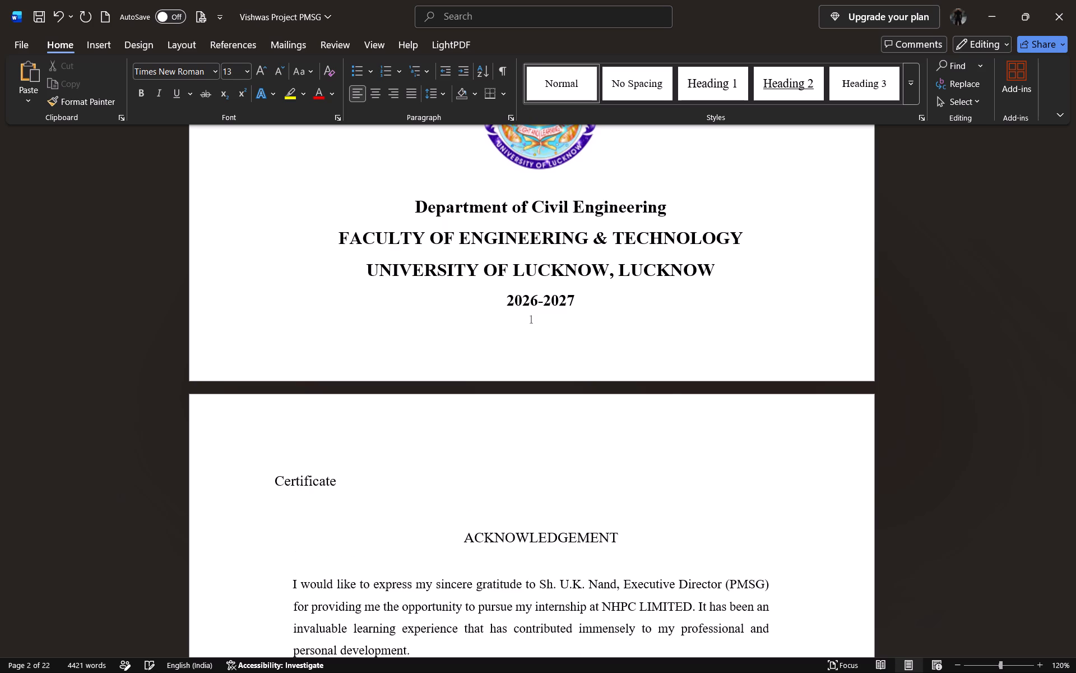
# Set the Certificate heading to font size 14 and centre it on the page.
pyautogui.moveTo(341, 484); pyautogui.dragTo(305, 480)
pyautogui.moveTo(305, 480); pyautogui.dragTo(264, 478)
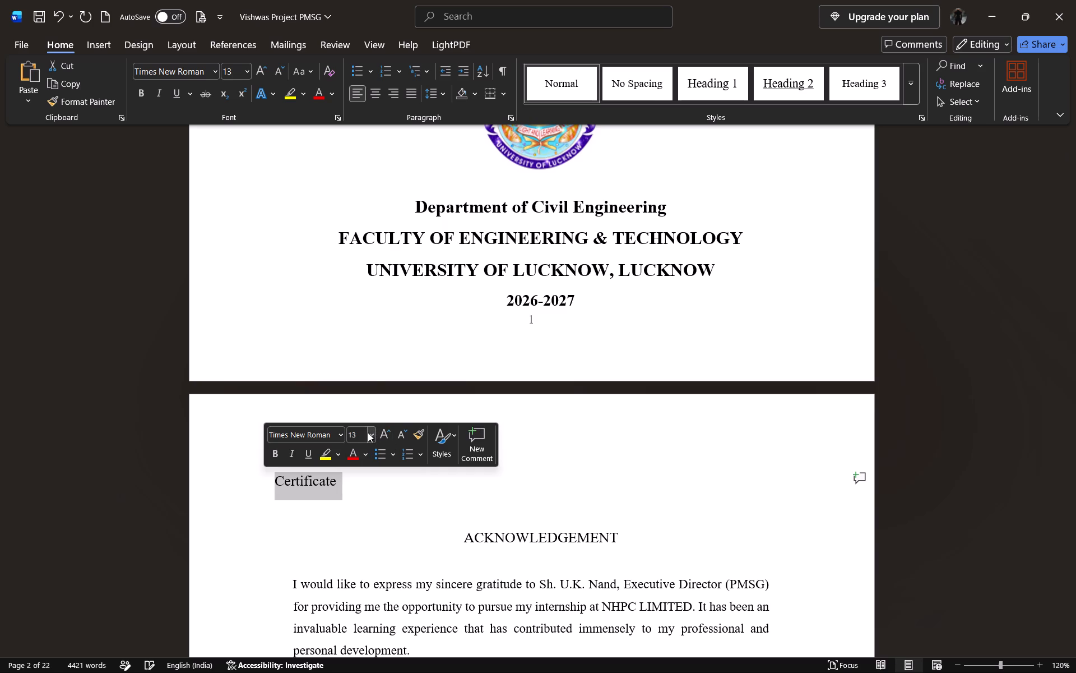
pyautogui.click(368, 434)
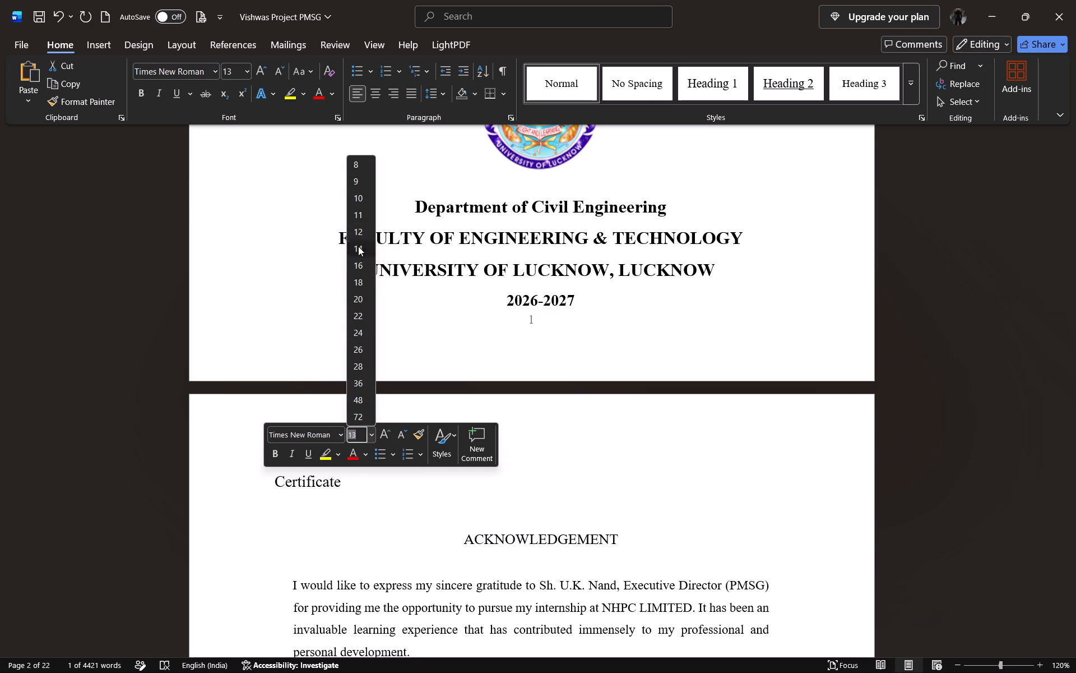
pyautogui.click(358, 246)
pyautogui.click(272, 459)
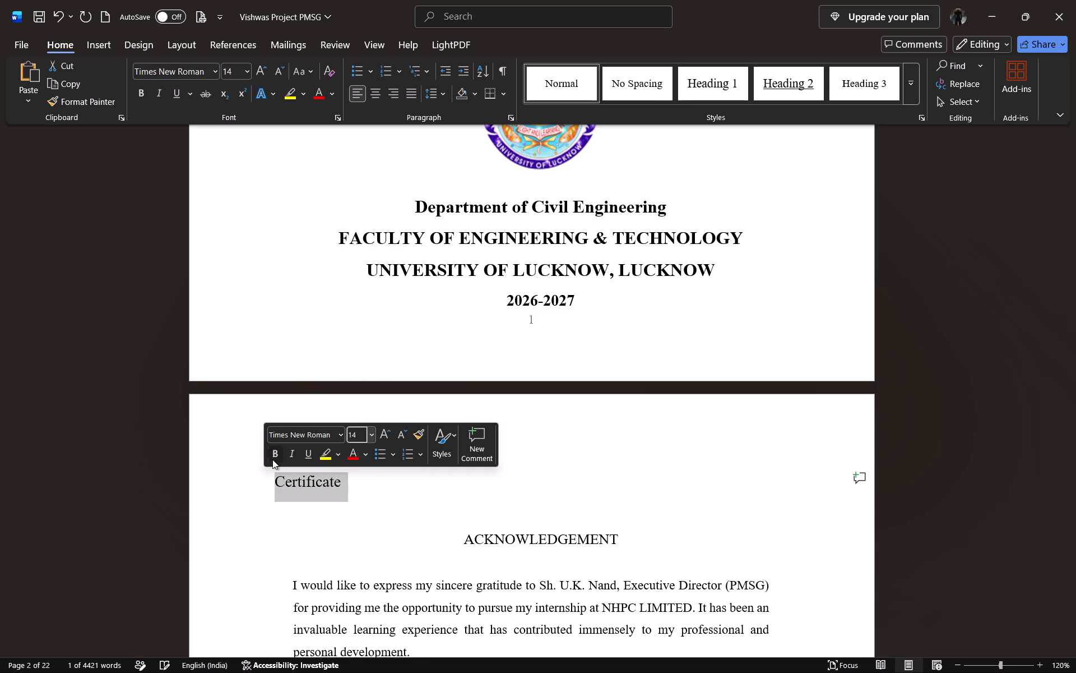
pyautogui.click(272, 459)
pyautogui.click(379, 95)
# Insert a new line directly below the centred Certificate heading.
pyautogui.click(595, 487)
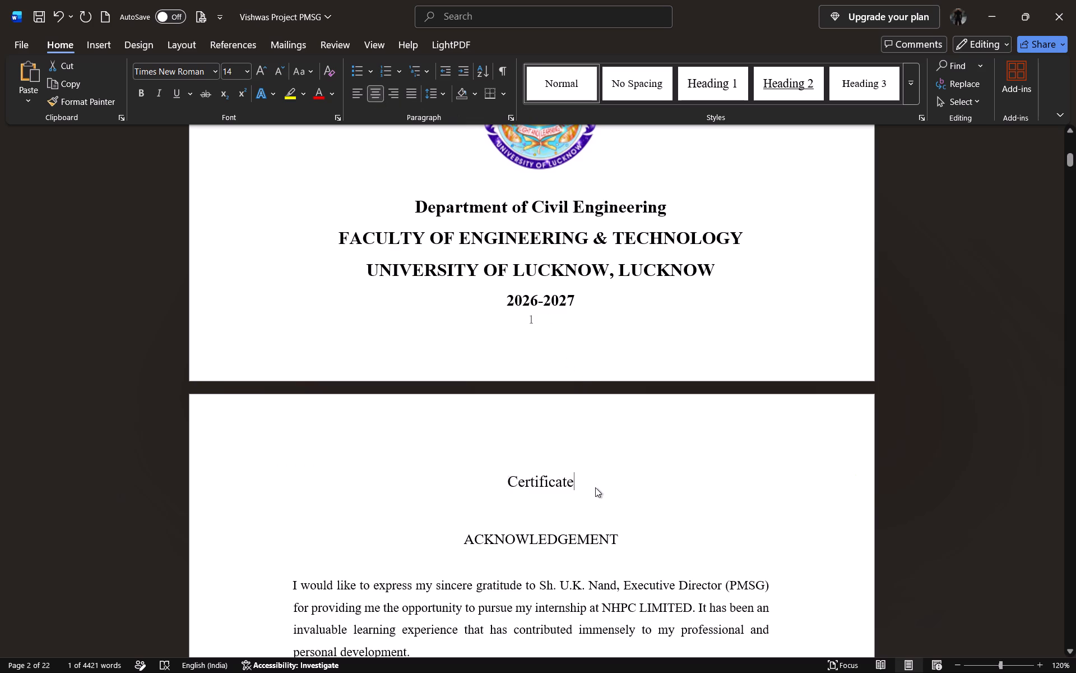
pyautogui.press('Return')
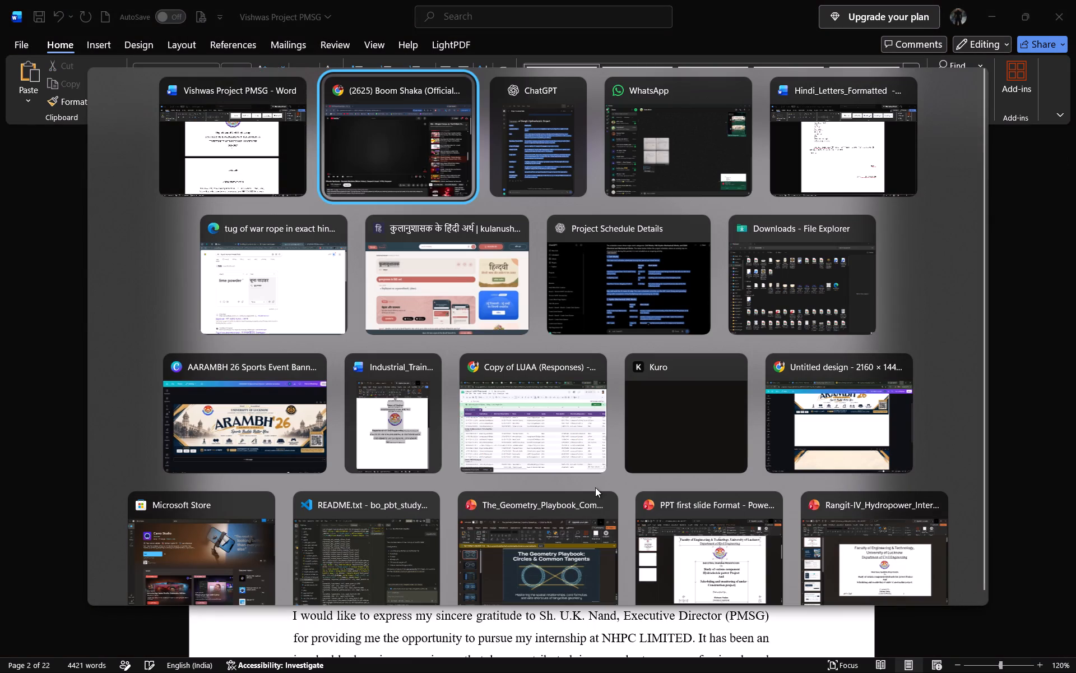
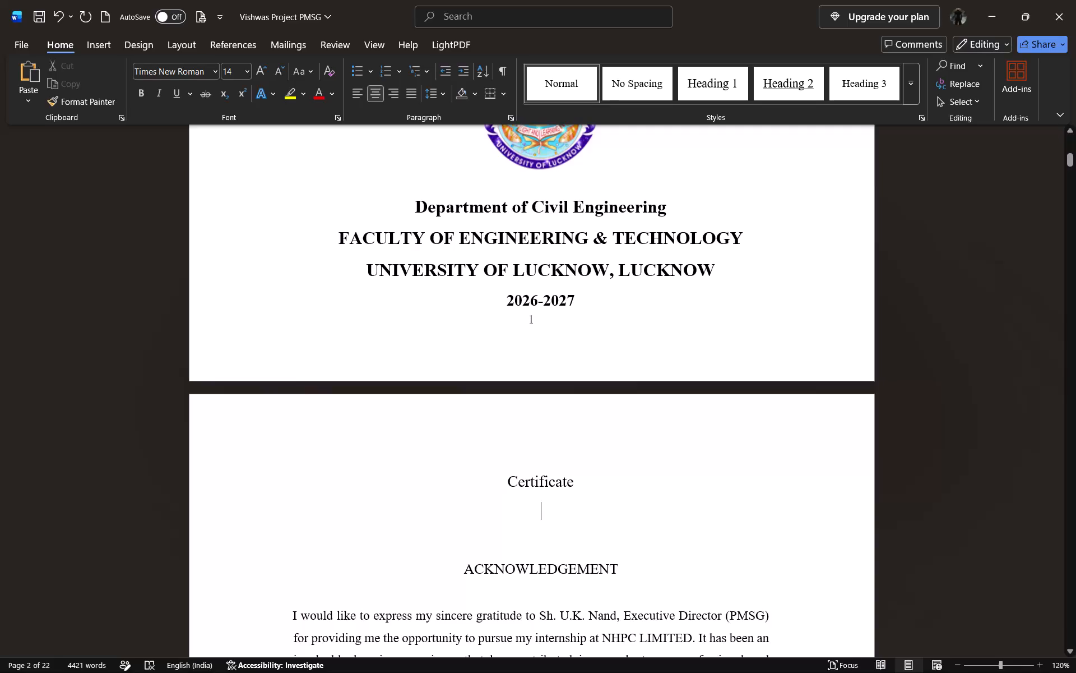
# Paste the copied internship certificate image on the new line below the Certificate heading.
pyautogui.hotkey('ctrl', 'v')
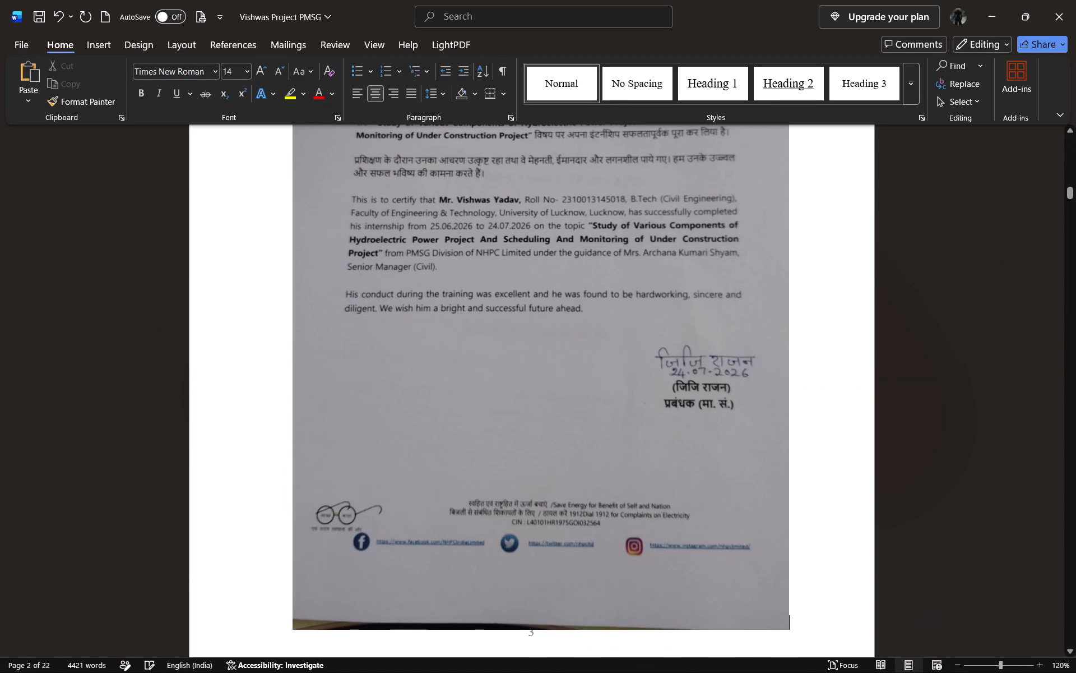
# Shrink the certificate image proportionally from its lower corner so it fits on the same page as the Certificate heading.
pyautogui.scroll(-1, 882, 489)
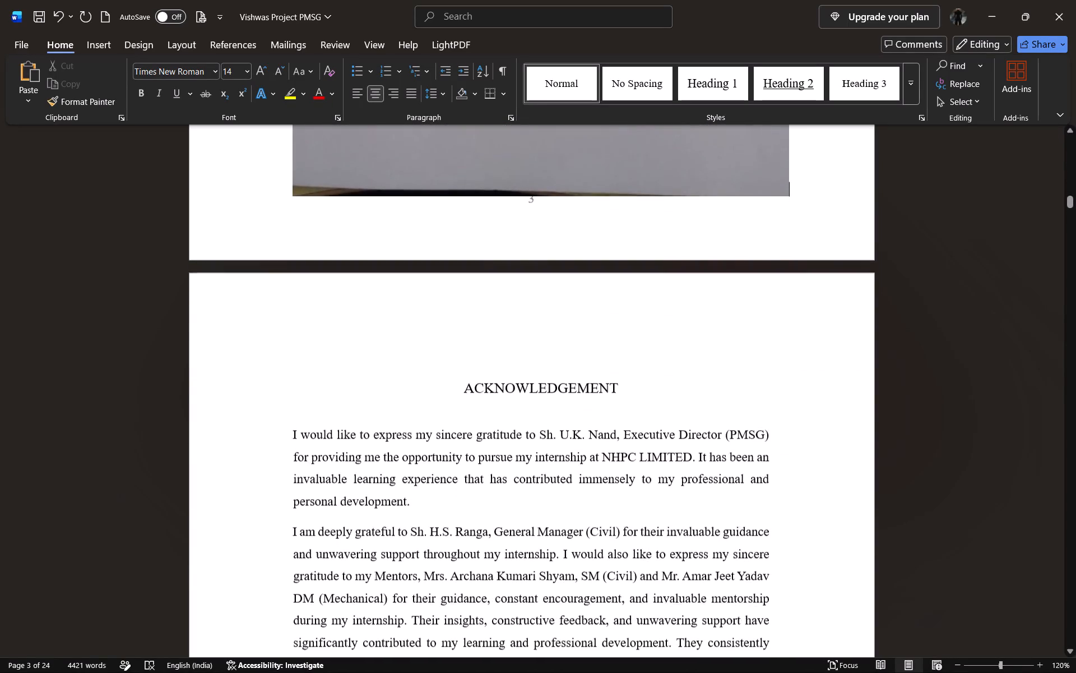
pyautogui.scroll(-1, 882, 489)
pyautogui.scroll(5, 882, 489)
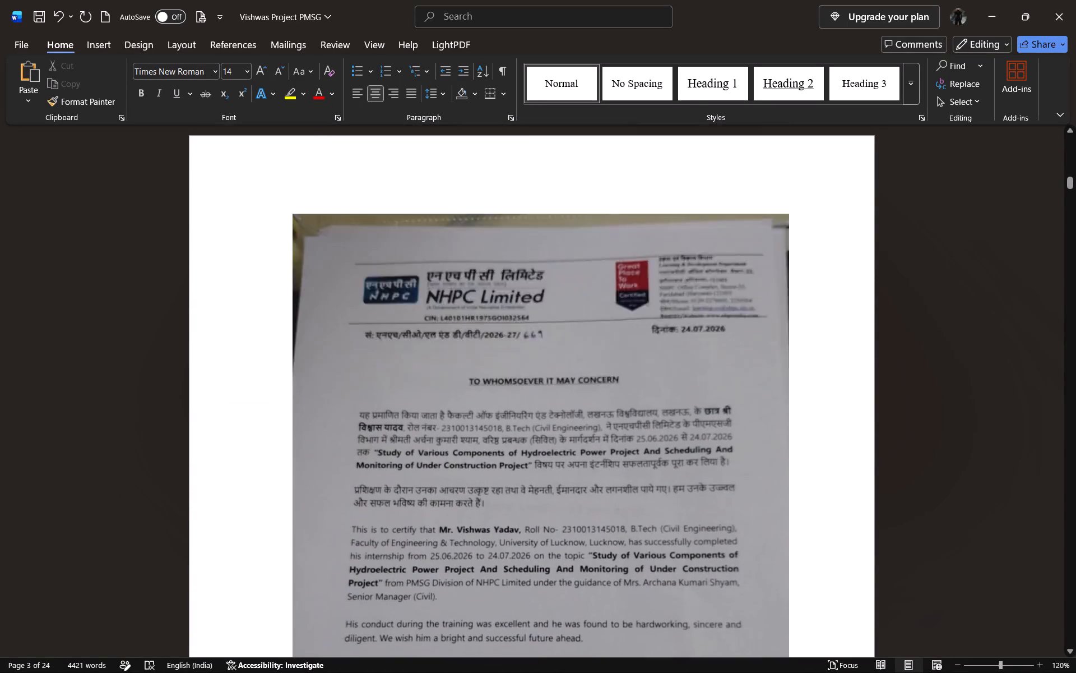
pyautogui.scroll(-1, 882, 489)
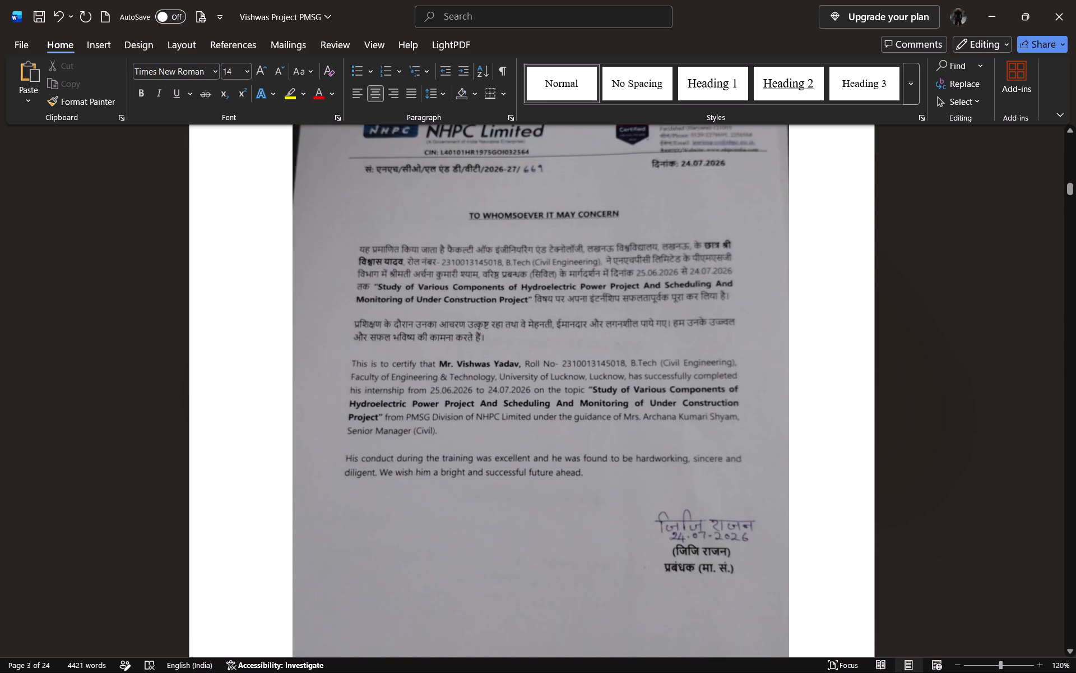
pyautogui.scroll(-1, 882, 489)
pyautogui.click(665, 502)
pyautogui.scroll(-1, 665, 502)
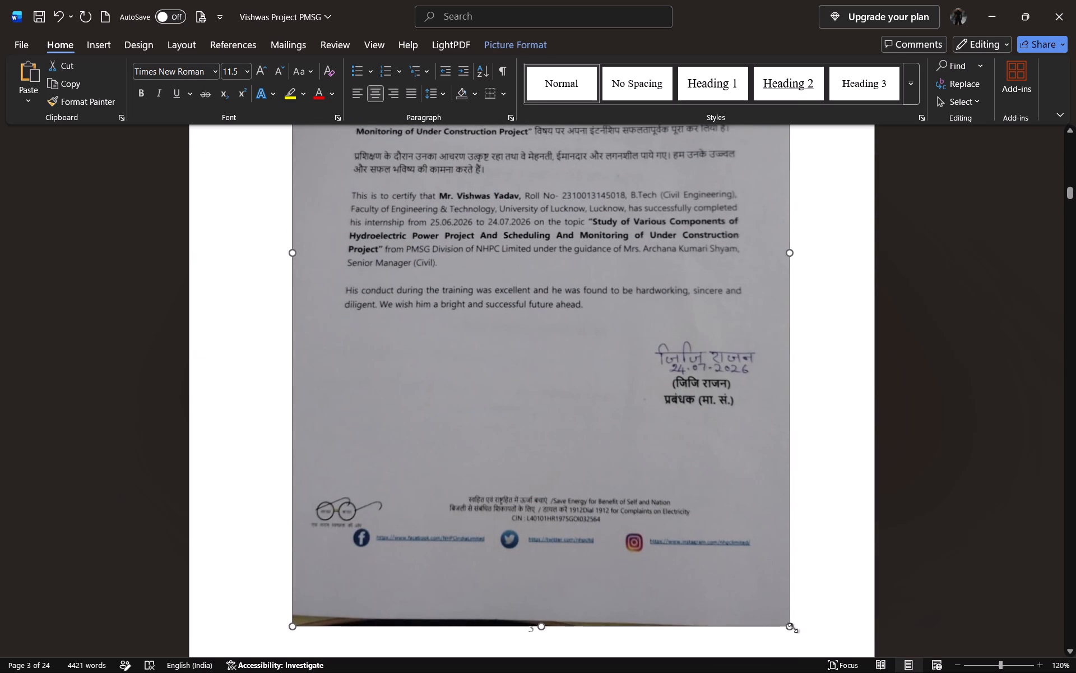
pyautogui.moveTo(793, 628); pyautogui.dragTo(743, 574)
pyautogui.scroll(1, 743, 574)
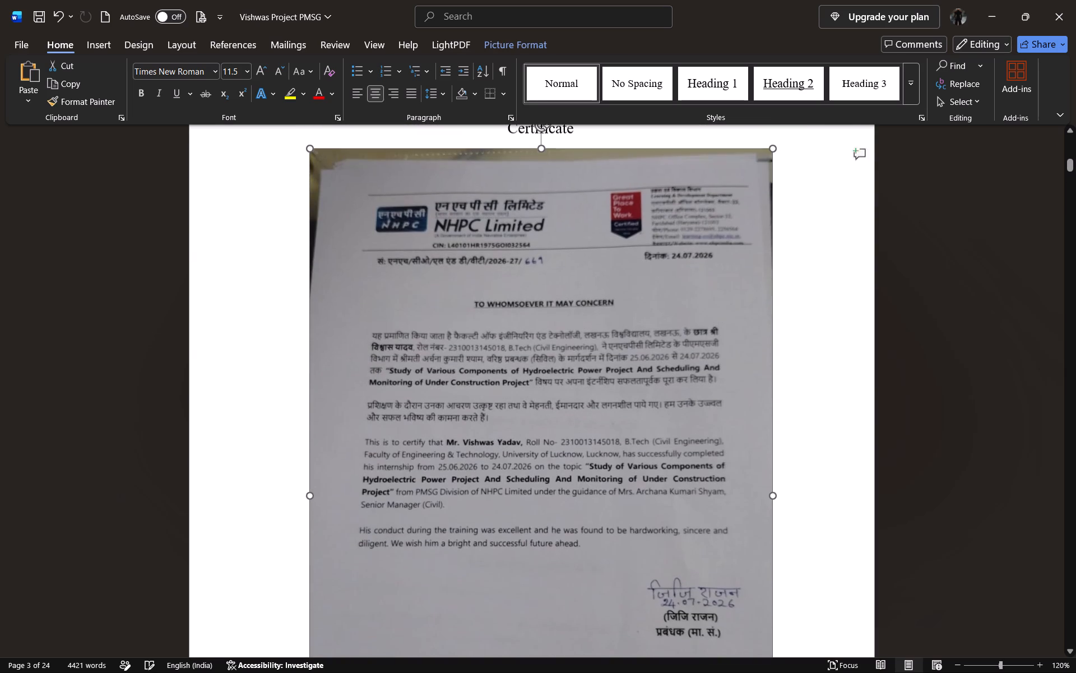
pyautogui.scroll(1, 743, 574)
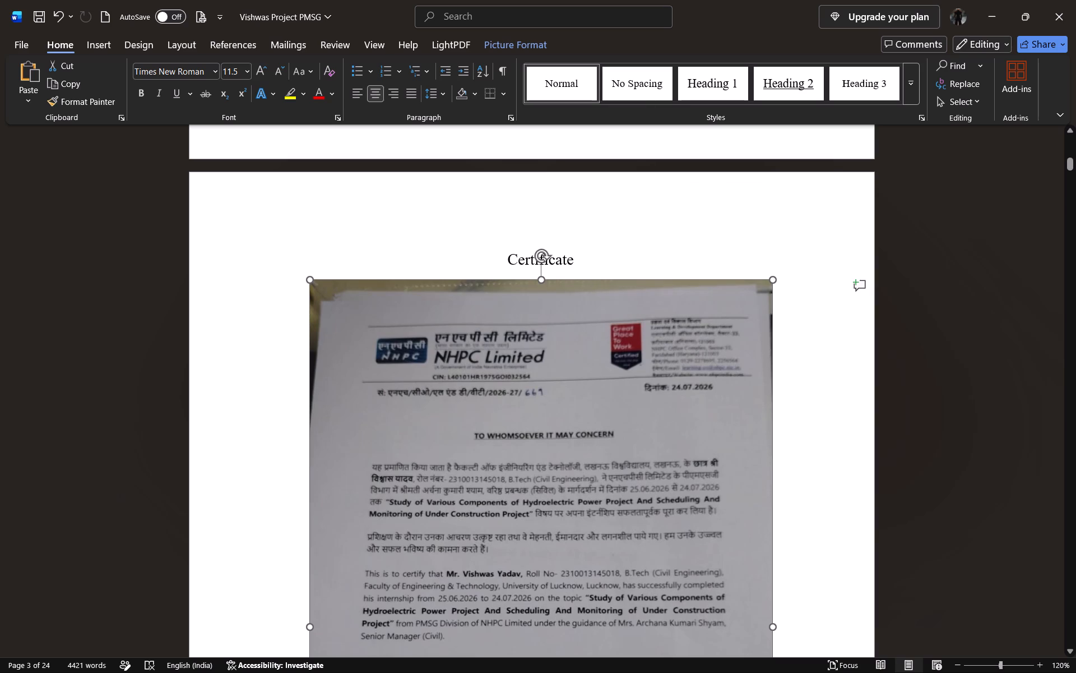
pyautogui.click(958, 444)
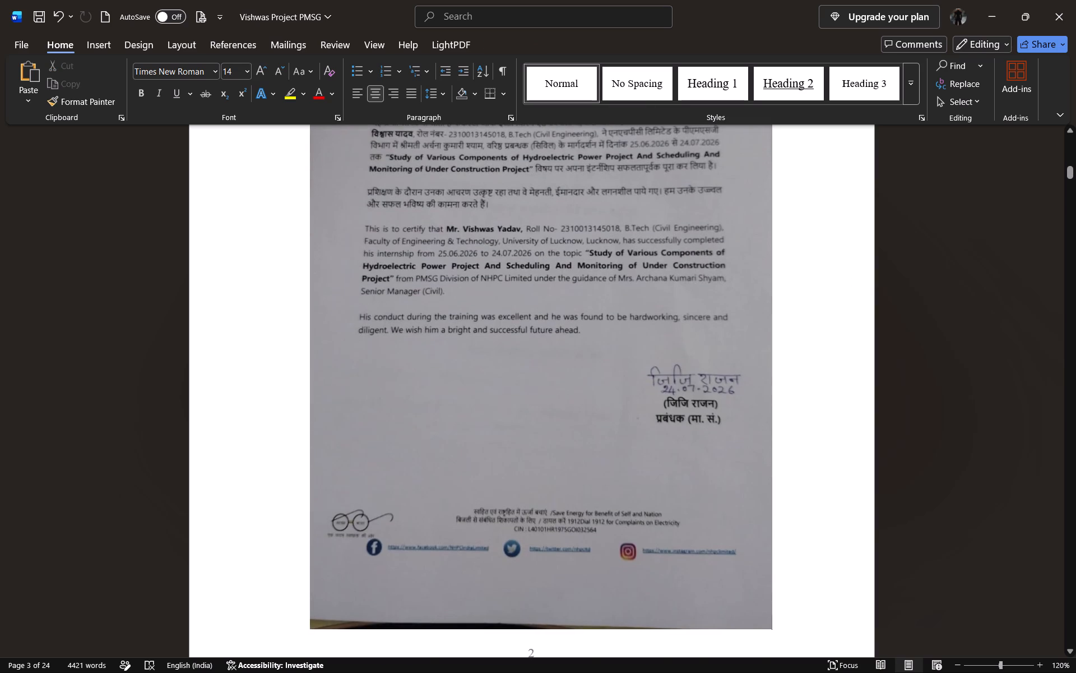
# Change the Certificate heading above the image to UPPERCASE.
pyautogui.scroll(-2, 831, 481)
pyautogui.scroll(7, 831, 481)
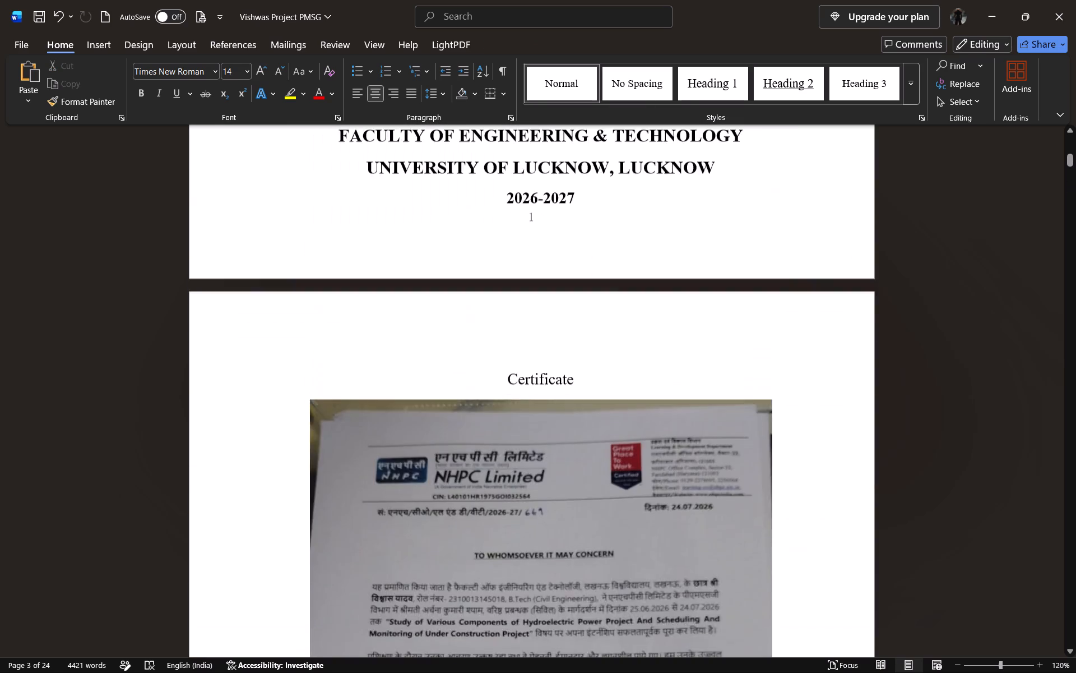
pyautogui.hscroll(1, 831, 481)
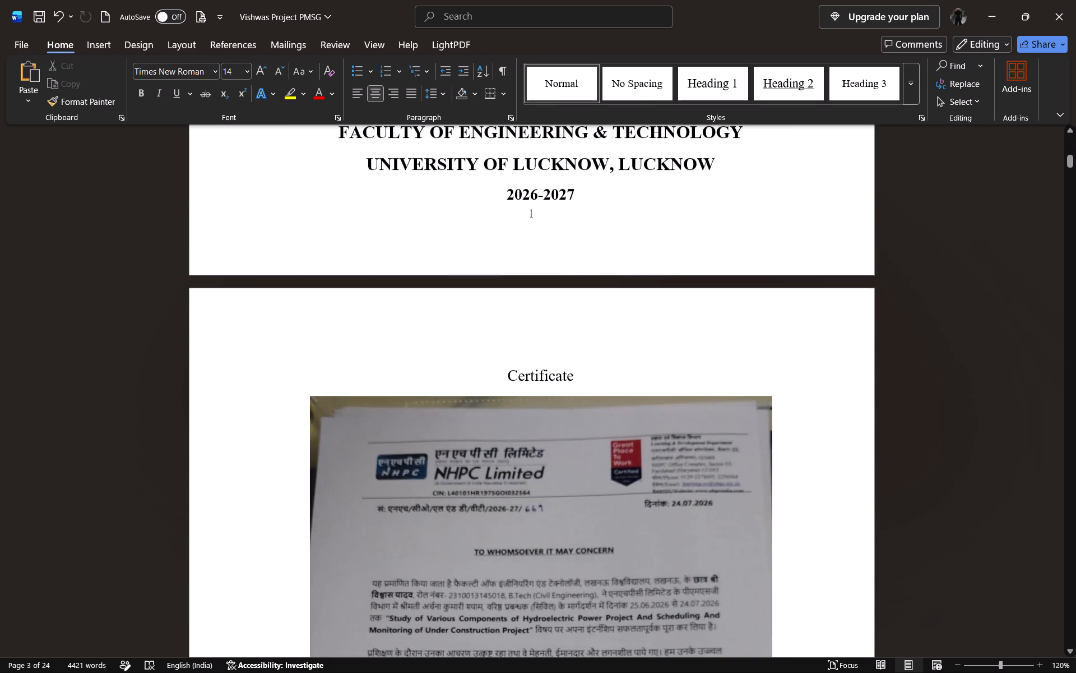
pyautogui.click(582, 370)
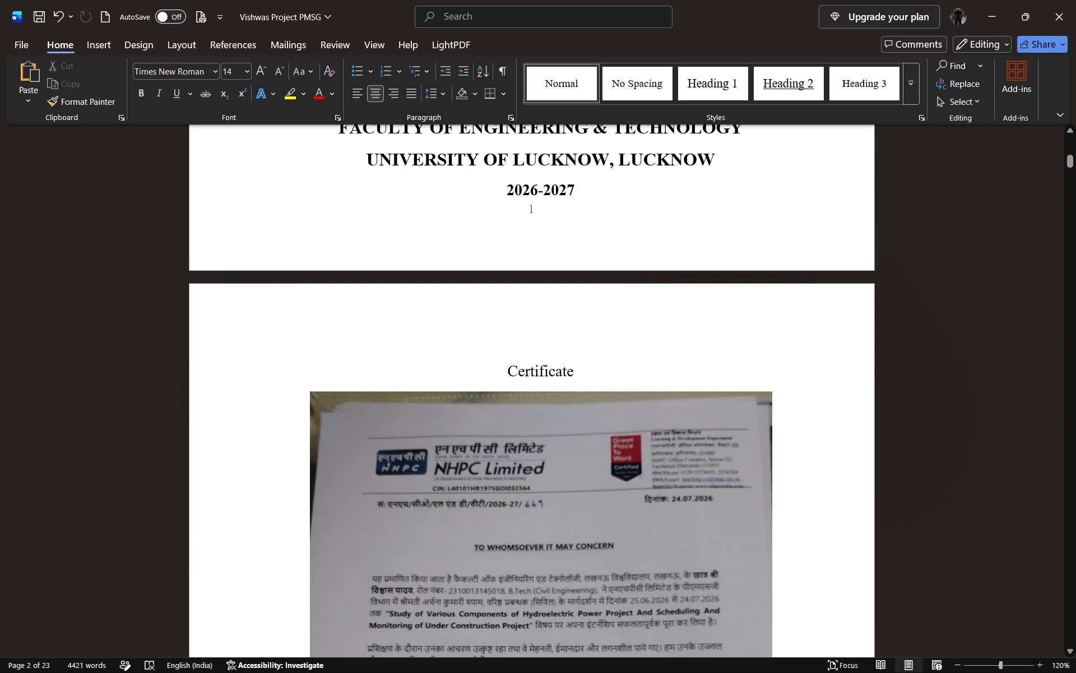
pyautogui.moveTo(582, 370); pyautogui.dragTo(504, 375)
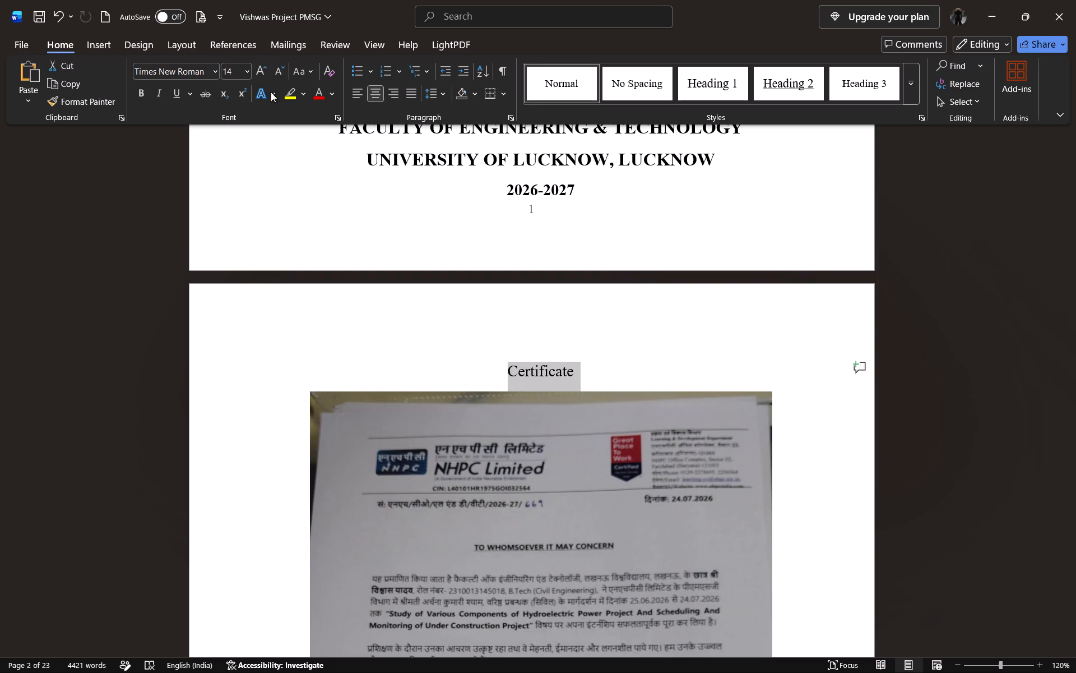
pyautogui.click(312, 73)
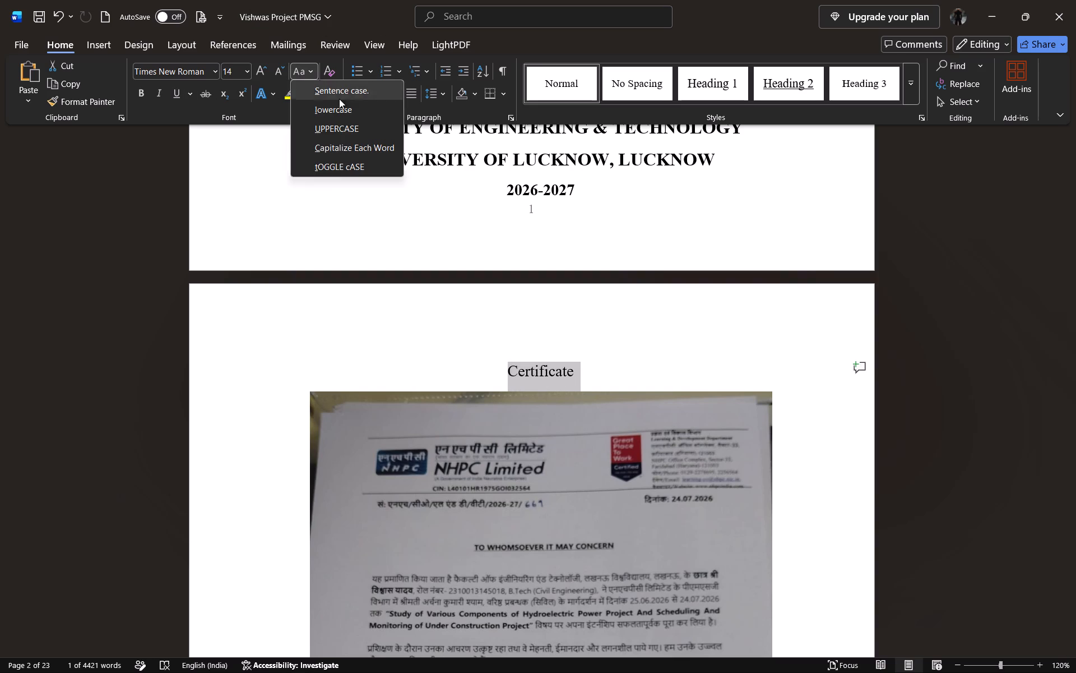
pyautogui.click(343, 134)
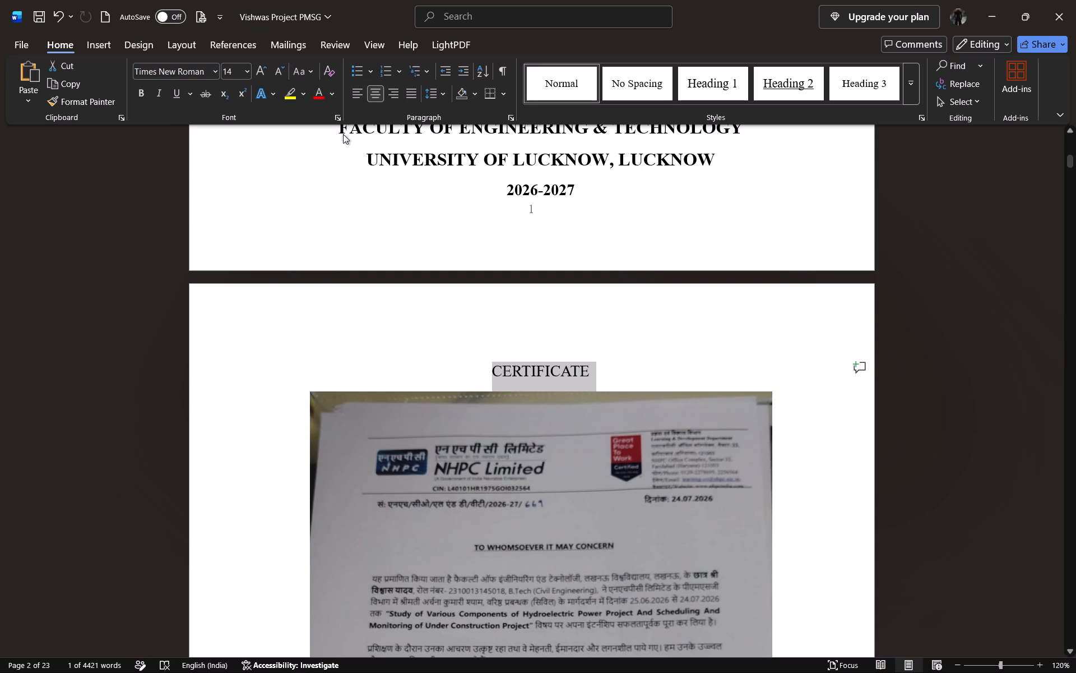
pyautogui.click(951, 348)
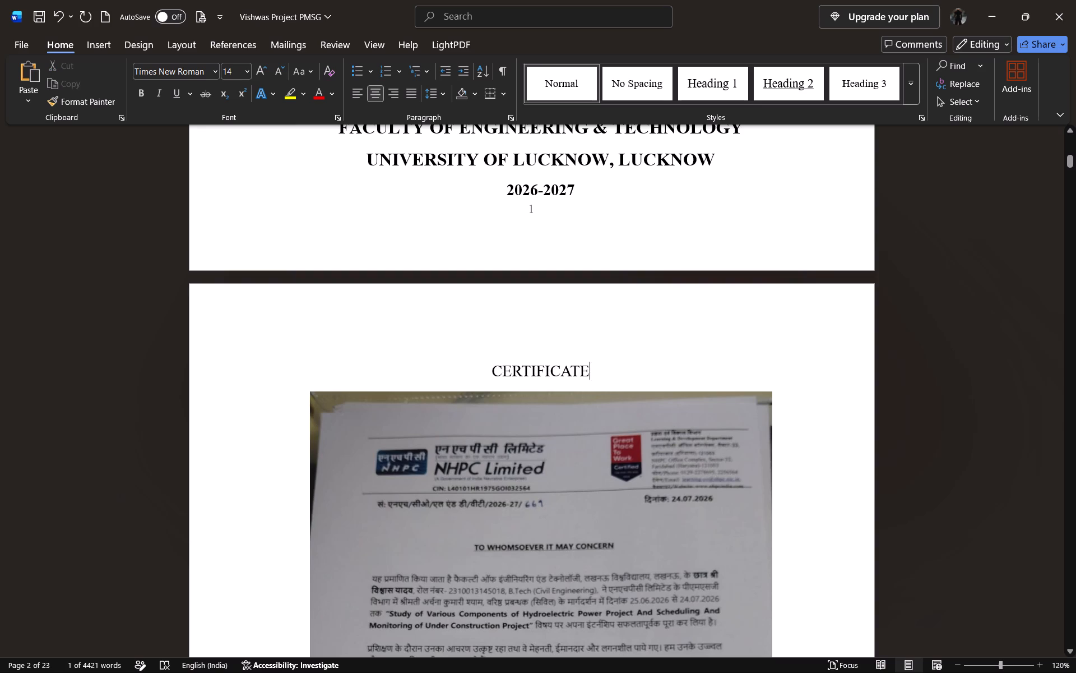
# Delete the CERTIFICATE heading and its line above the certificate image, leaving only the image on the page.
pyautogui.scroll(-2, 951, 348)
pyautogui.hscroll(1, 951, 348)
pyautogui.scroll(1, 951, 348)
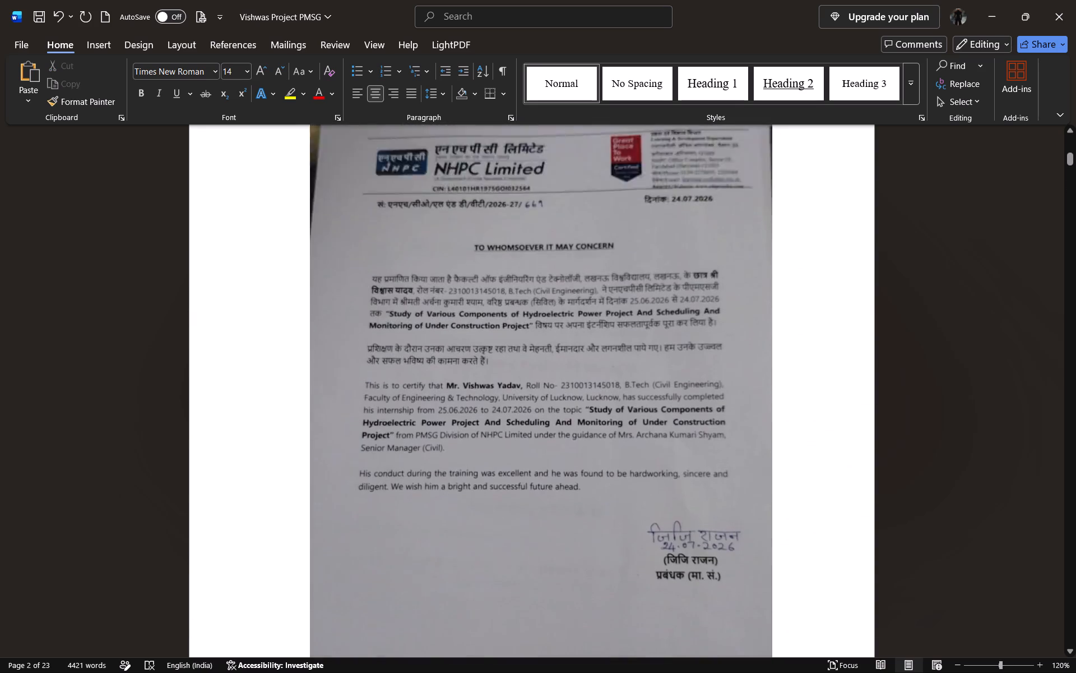
pyautogui.scroll(1, 951, 348)
pyautogui.scroll(-3, 951, 348)
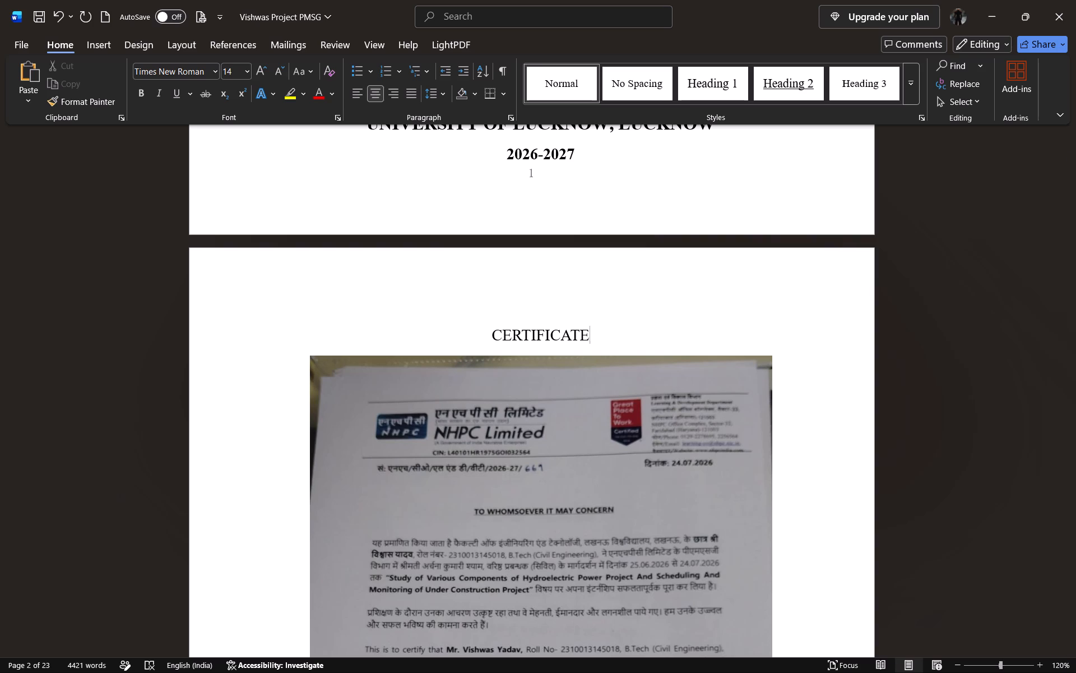
pyautogui.press('BackSpace')
pyautogui.press('BackSpace')
pyautogui.press('BackSpace')
pyautogui.press('BackSpace')
pyautogui.press('BackSpace')
pyautogui.press('BackSpace')
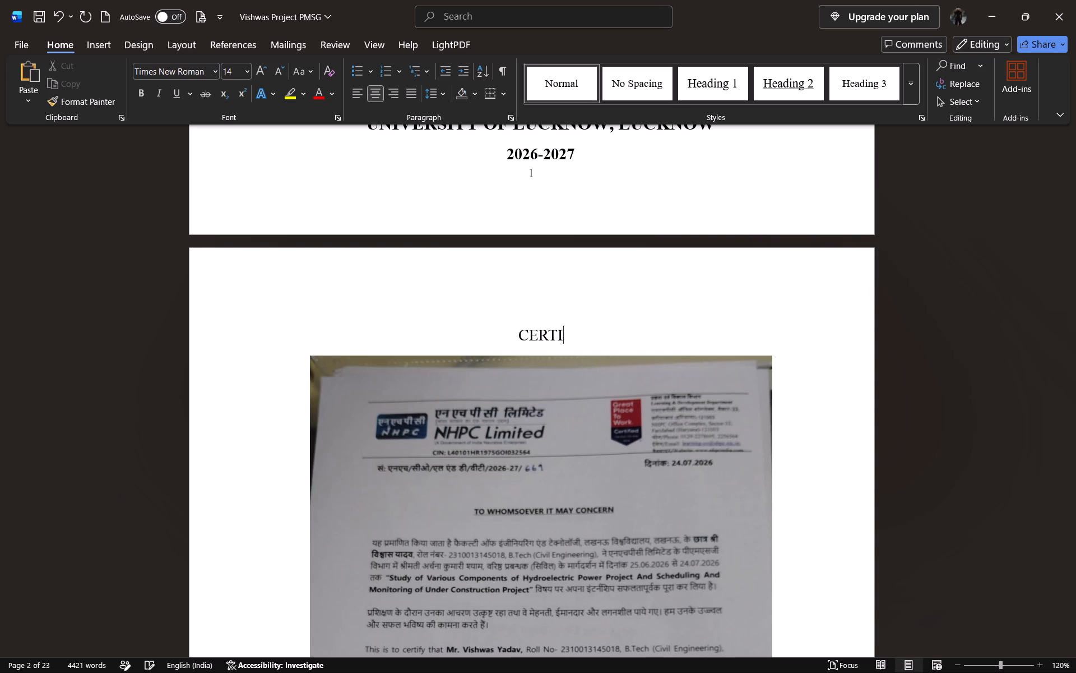
pyautogui.press('BackSpace')
pyautogui.press('BackSpace')
pyautogui.press('BackSpace')
pyautogui.press('BackSpace')
pyautogui.press('BackSpace')
pyautogui.press('BackSpace')
pyautogui.press('BackSpace')
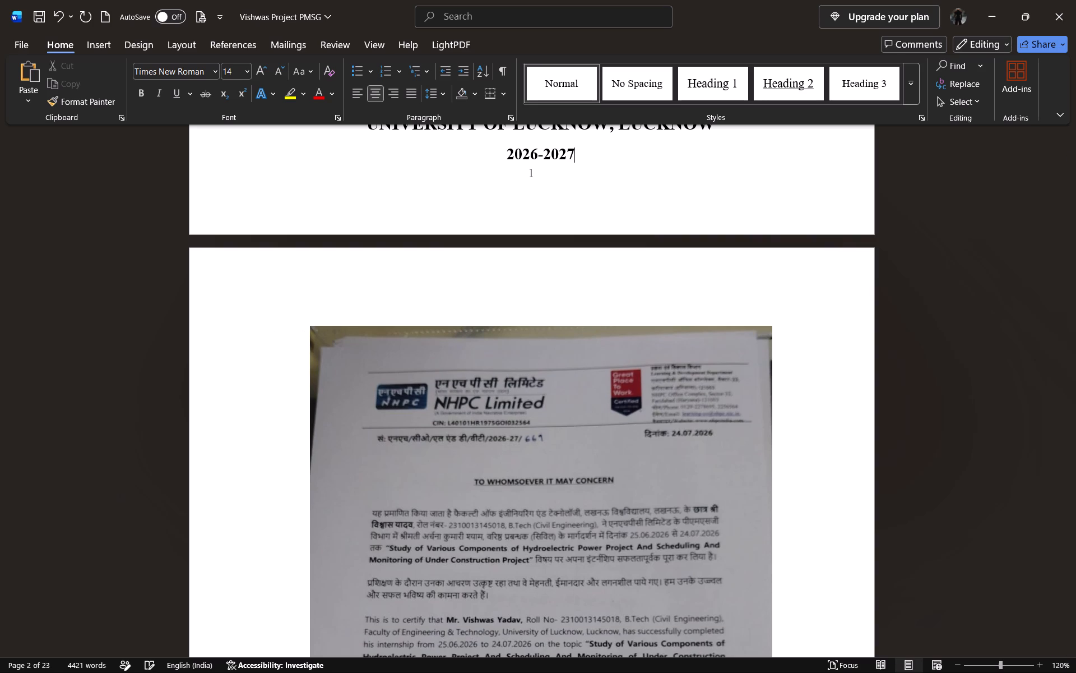
# Examine the layout of the certificate, Acknowledgement and Table of Content pages.
pyautogui.scroll(-1, 915, 404)
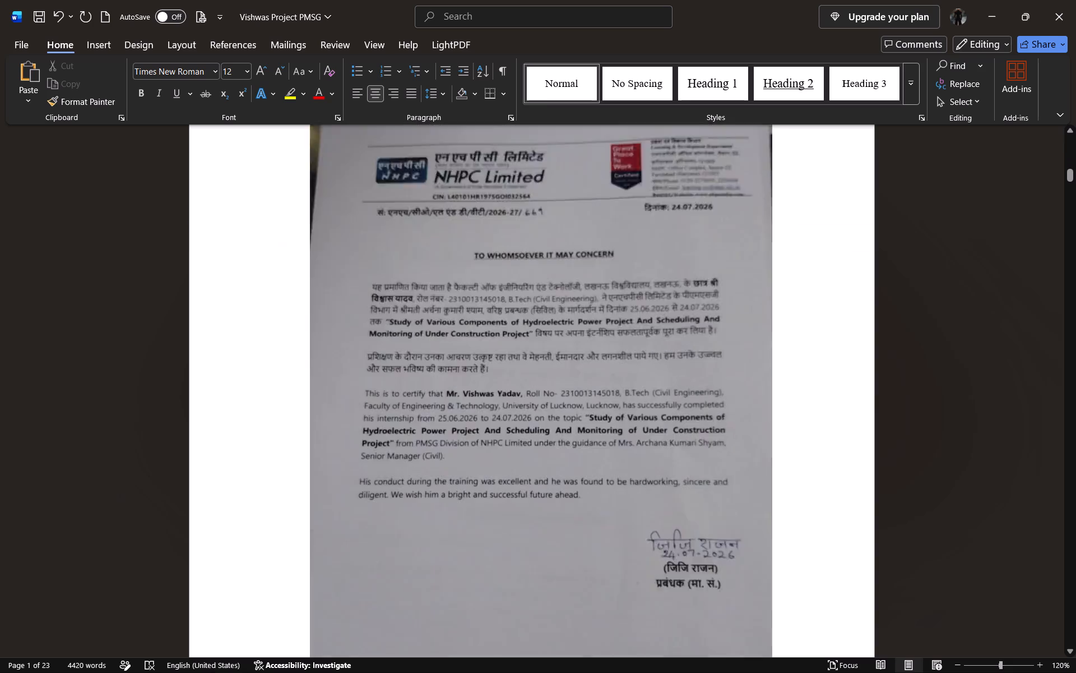
pyautogui.scroll(-4, 915, 404)
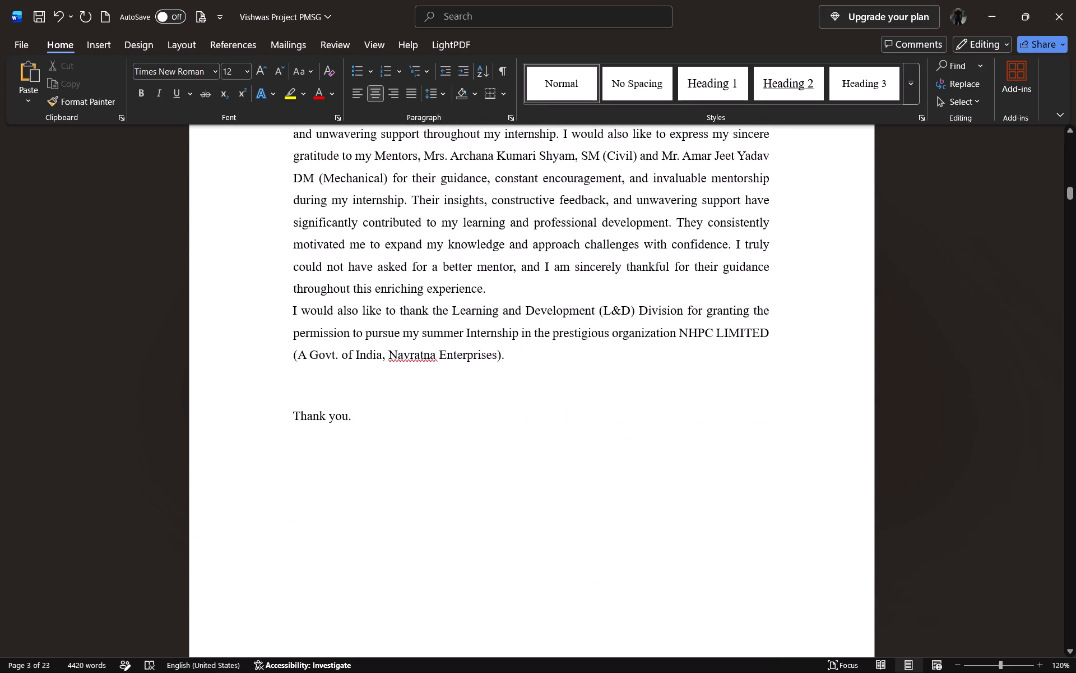
pyautogui.scroll(-2, 915, 404)
pyautogui.scroll(1, 915, 404)
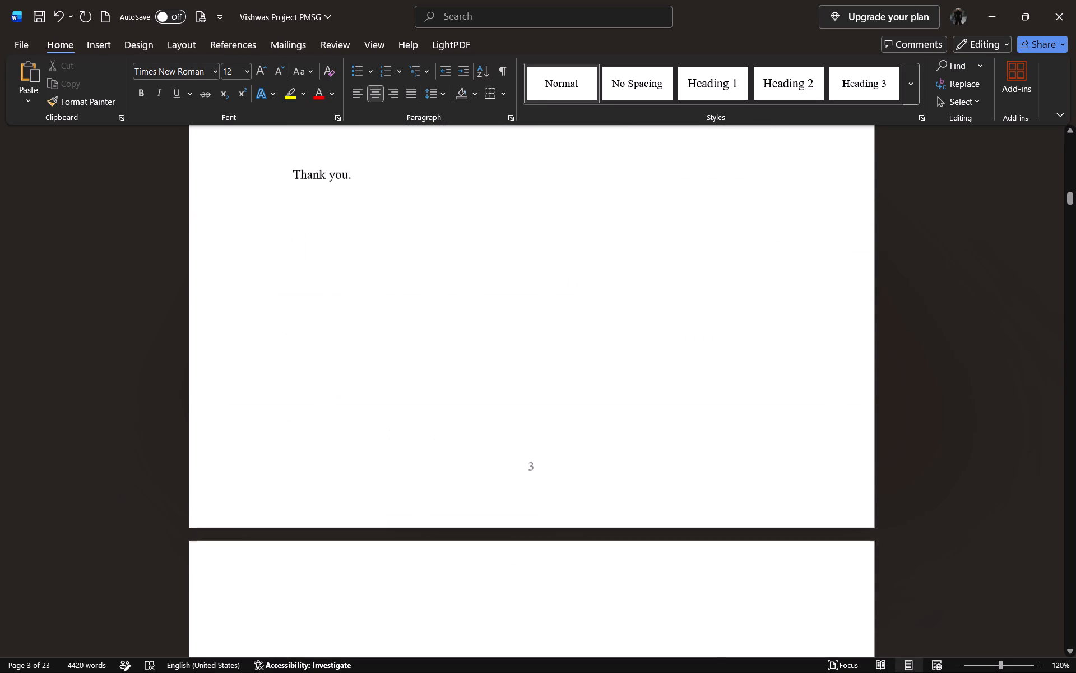
pyautogui.scroll(1, 915, 404)
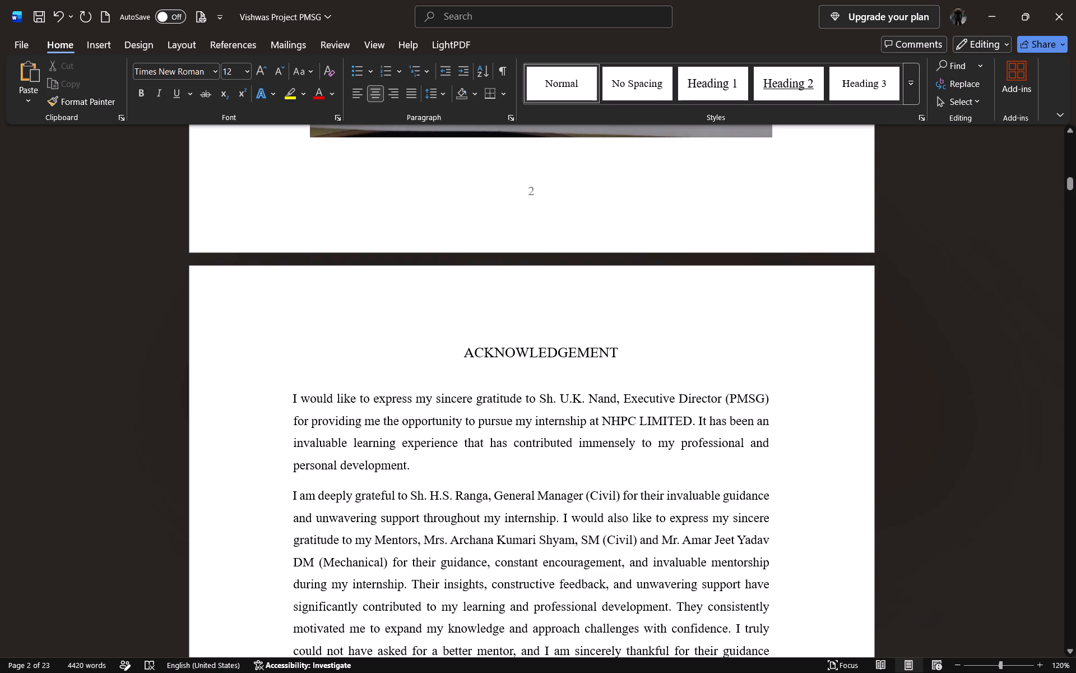
pyautogui.scroll(-1, 536, 193)
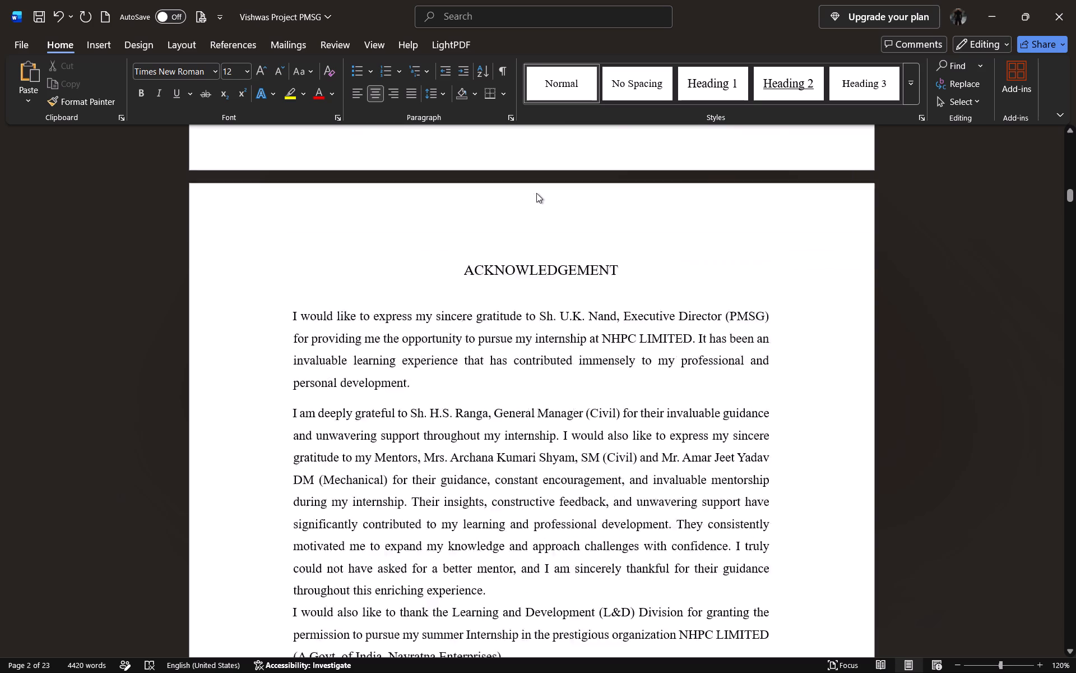
pyautogui.scroll(-2, 536, 193)
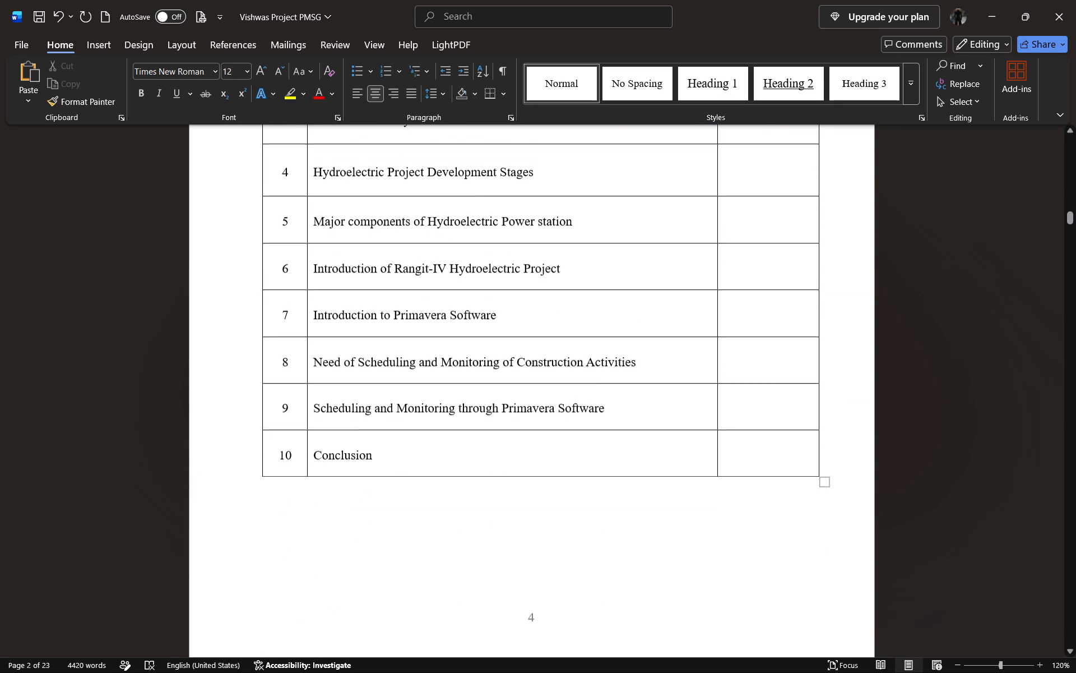
pyautogui.scroll(-3, 536, 193)
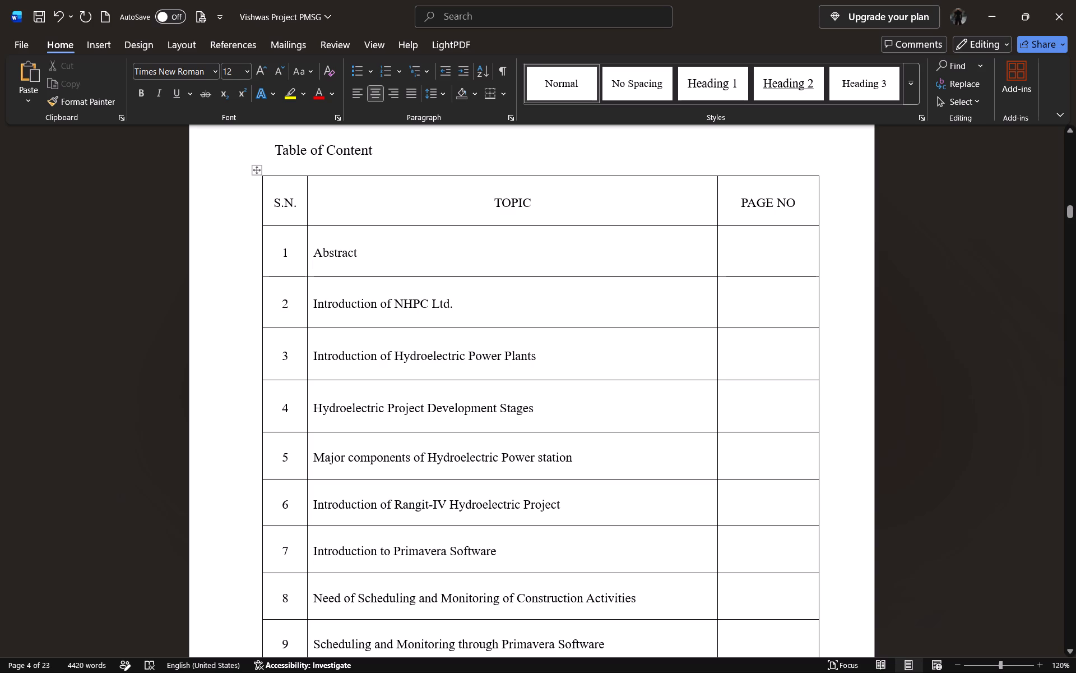
# Delete the entire rows for topics 1 to 10 from the Table of Content table, keeping only the header row.
pyautogui.scroll(-1, 565, 339)
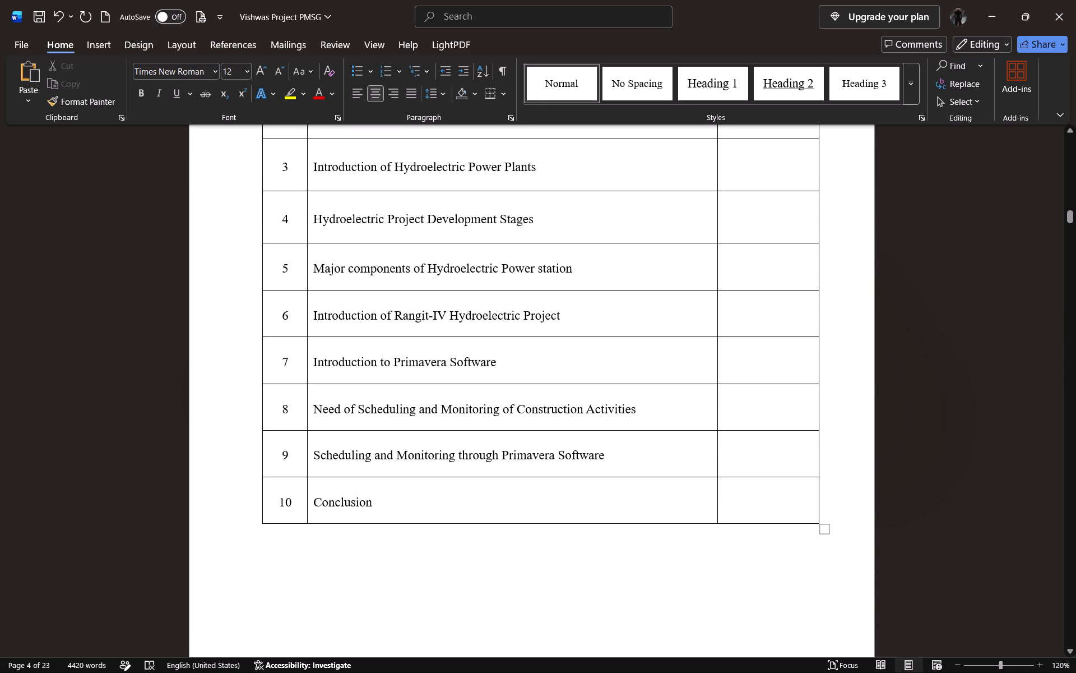
pyautogui.moveTo(428, 504); pyautogui.dragTo(267, 107)
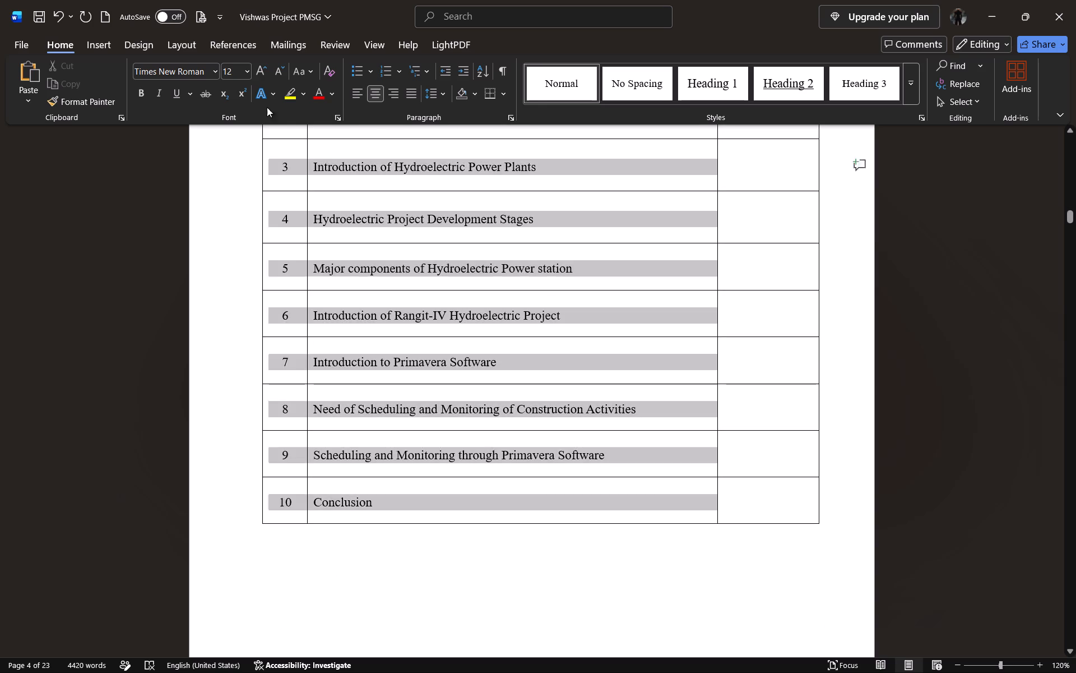
pyautogui.moveTo(267, 107); pyautogui.dragTo(284, 317)
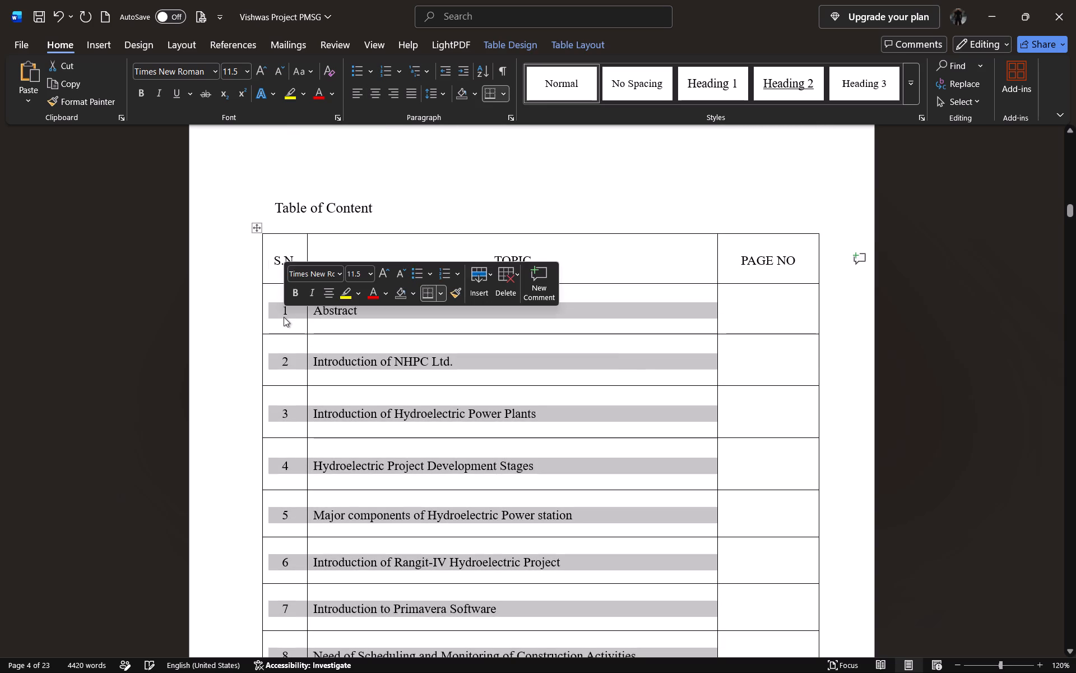
pyautogui.press('BackSpace')
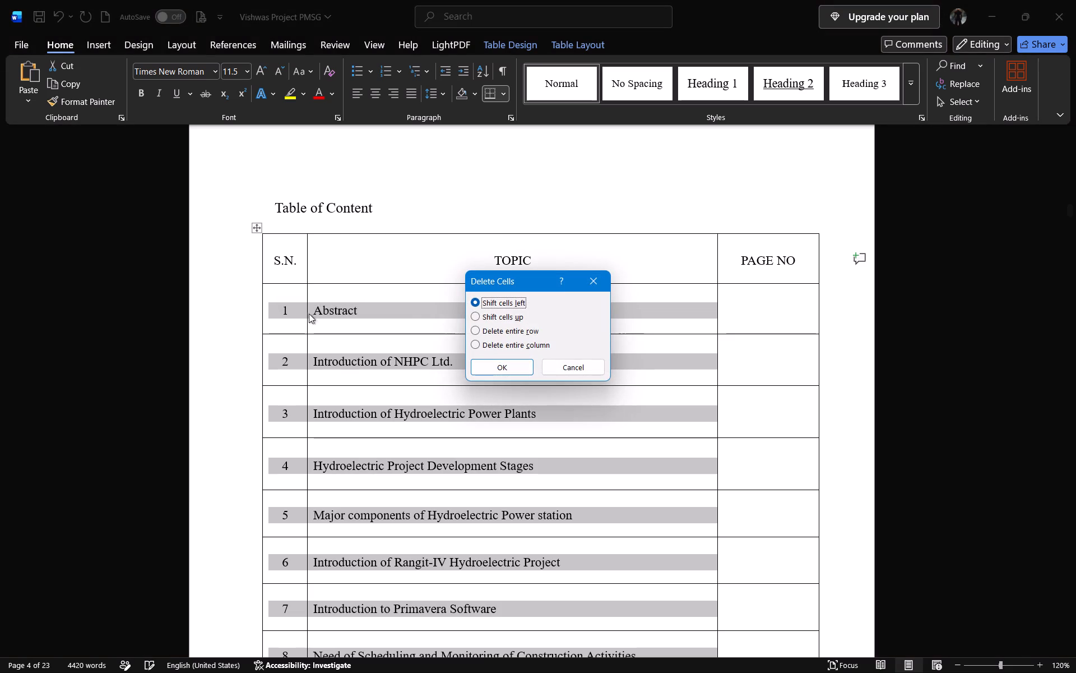
pyautogui.click(493, 330)
pyautogui.click(490, 365)
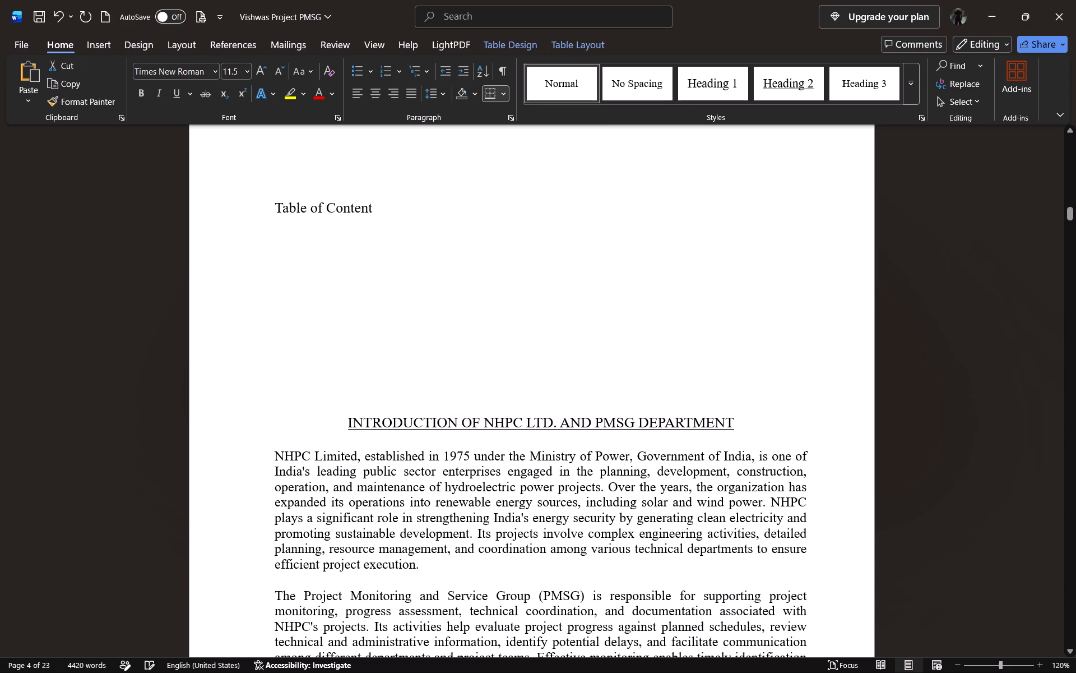
pyautogui.click(392, 358)
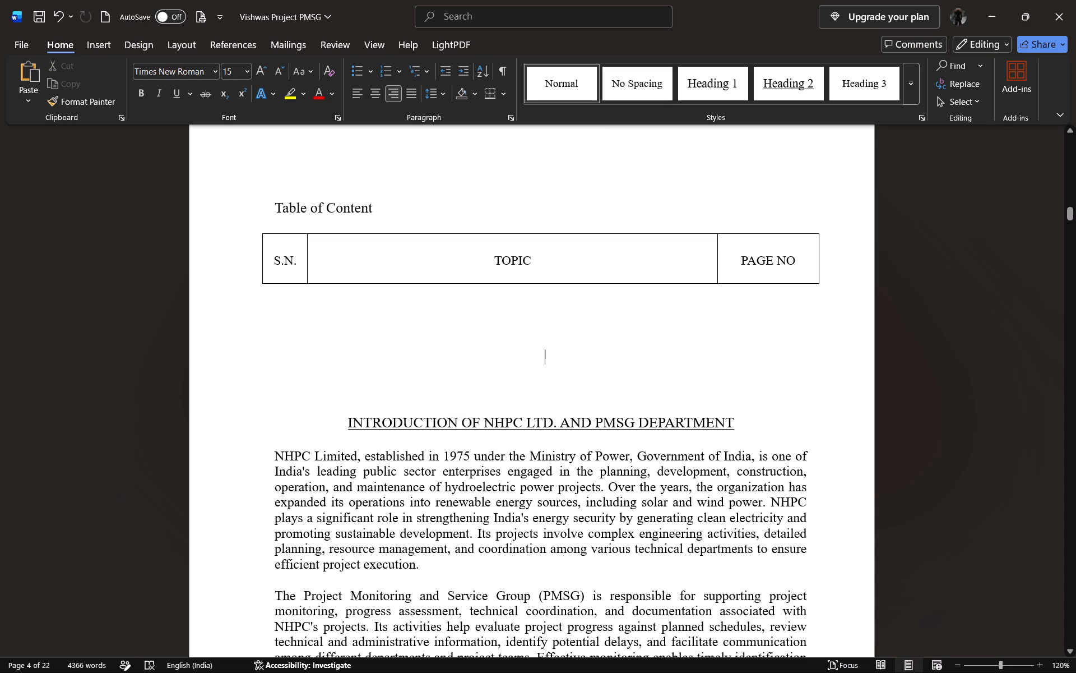
# Insert blank lines above the INTRODUCTION OF NHPC LTD. AND PMSG DEPARTMENT heading to push it off the Table of Content page.
pyautogui.click(348, 431)
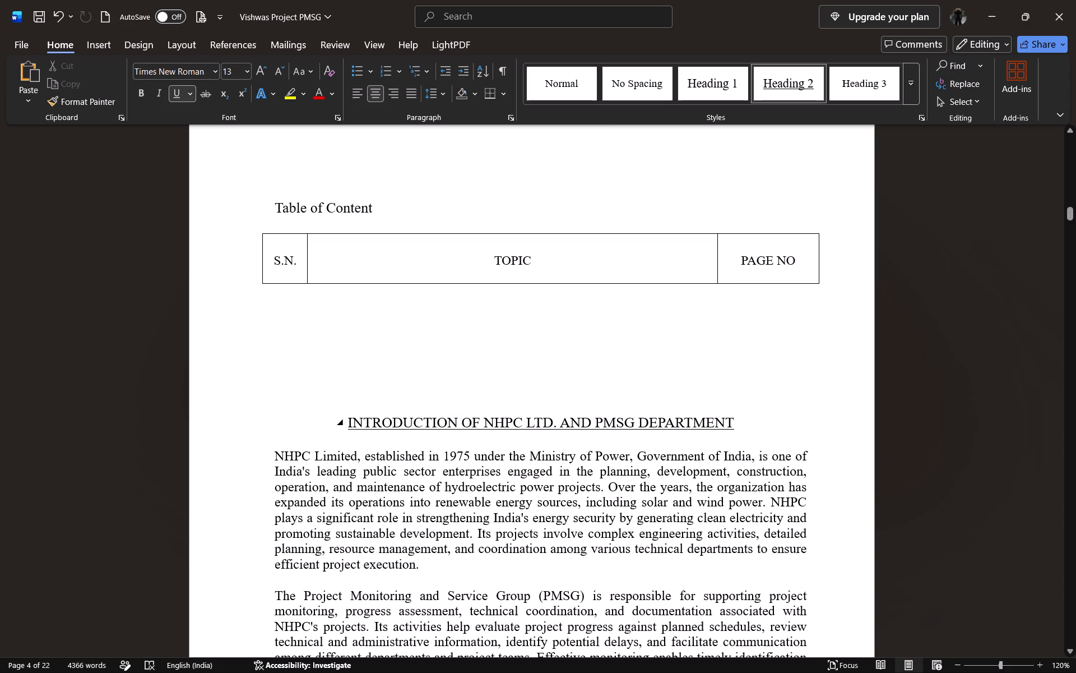
pyautogui.press('Return')
pyautogui.press('Return')
pyautogui.press('Return')
pyautogui.press('Return')
pyautogui.press('Return')
pyautogui.press('Return')
pyautogui.press('Return')
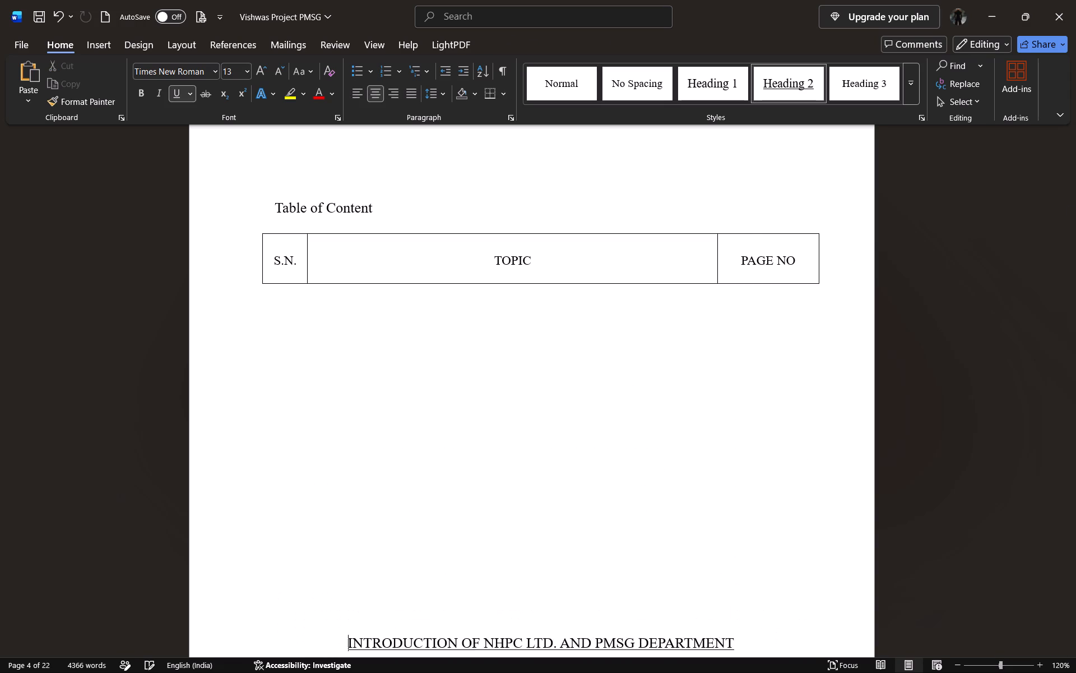
pyautogui.press('Return')
pyautogui.press('Return')
pyautogui.press('Return')
pyautogui.press('Return')
pyautogui.press('Return')
pyautogui.press('Return')
pyautogui.press('Return')
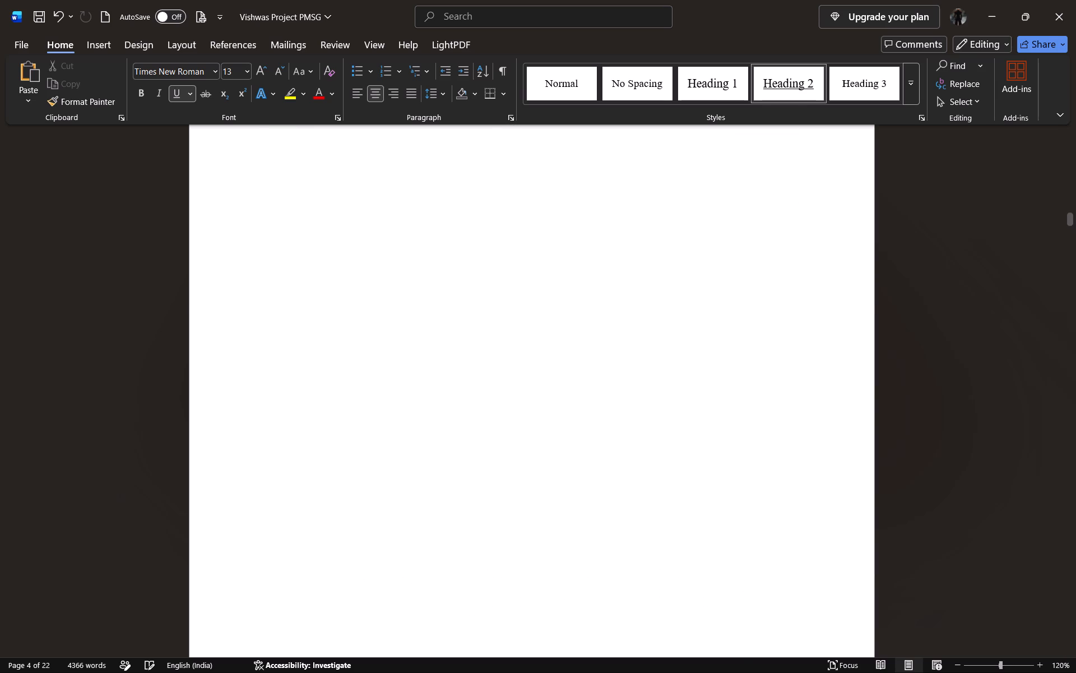
pyautogui.press('Return')
# Adjust the blank lines above the INTRODUCTION OF NHPC LTD. AND PMSG DEPARTMENT heading so it starts at the top of page 5.
pyautogui.press('Up')
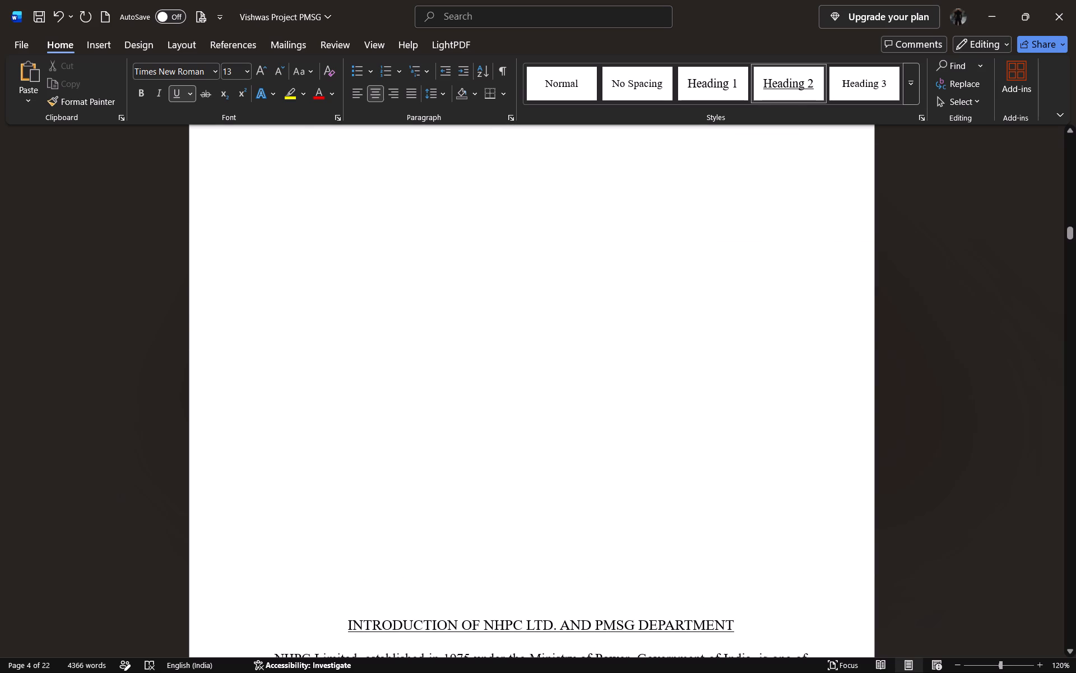
pyautogui.press('BackSpace')
pyautogui.press('BackSpace')
pyautogui.press('BackSpace')
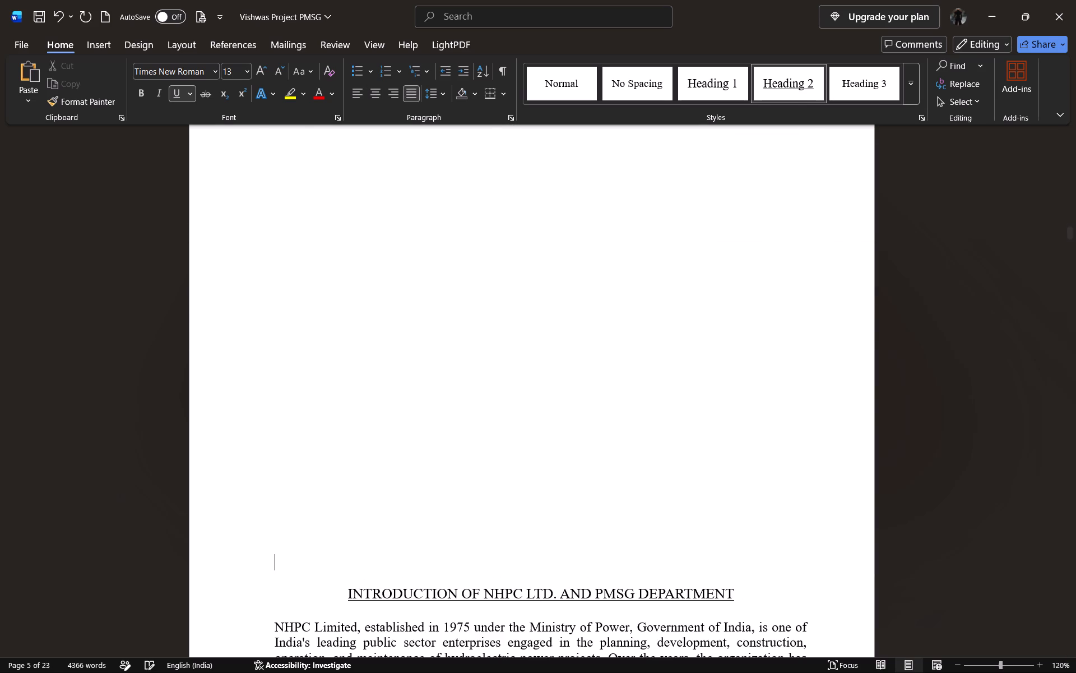
pyautogui.press('BackSpace')
pyautogui.press('BackSpace')
pyautogui.press('Return')
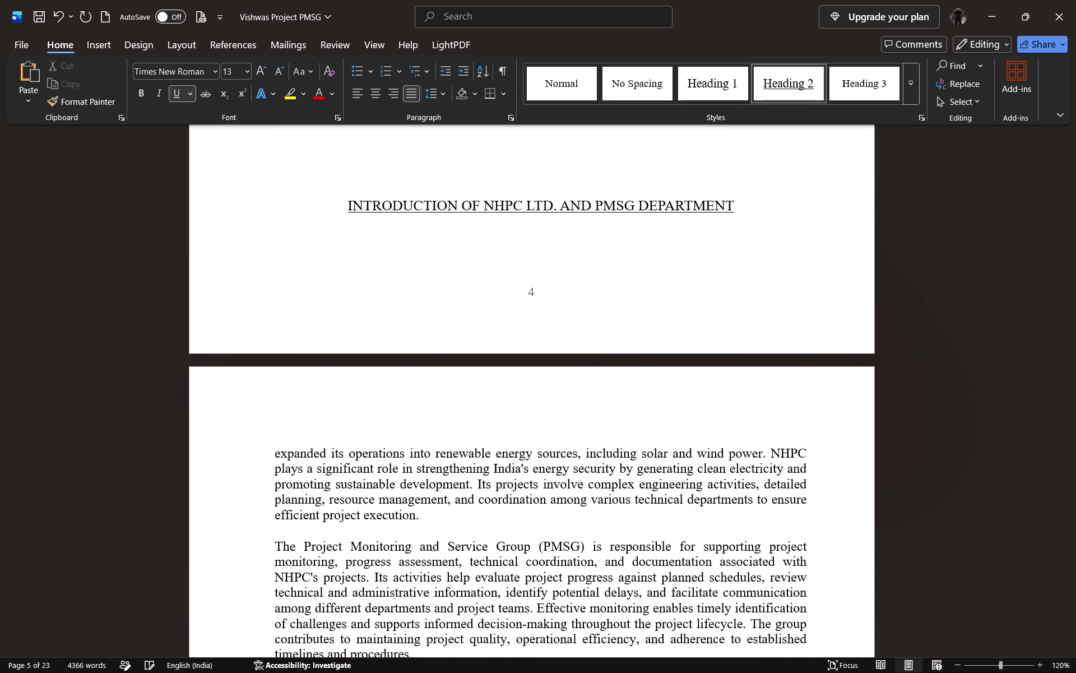
pyautogui.press('Return')
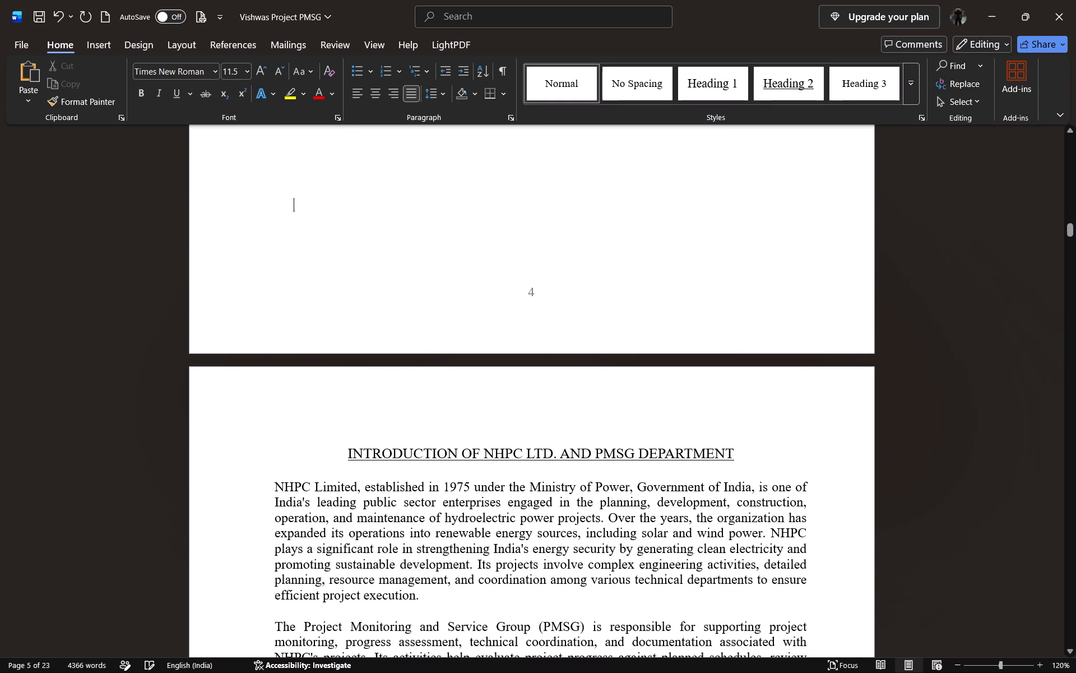
# Print the whole report with Microsoft Print to PDF and save it in Downloads as testhg.
pyautogui.click(203, 22)
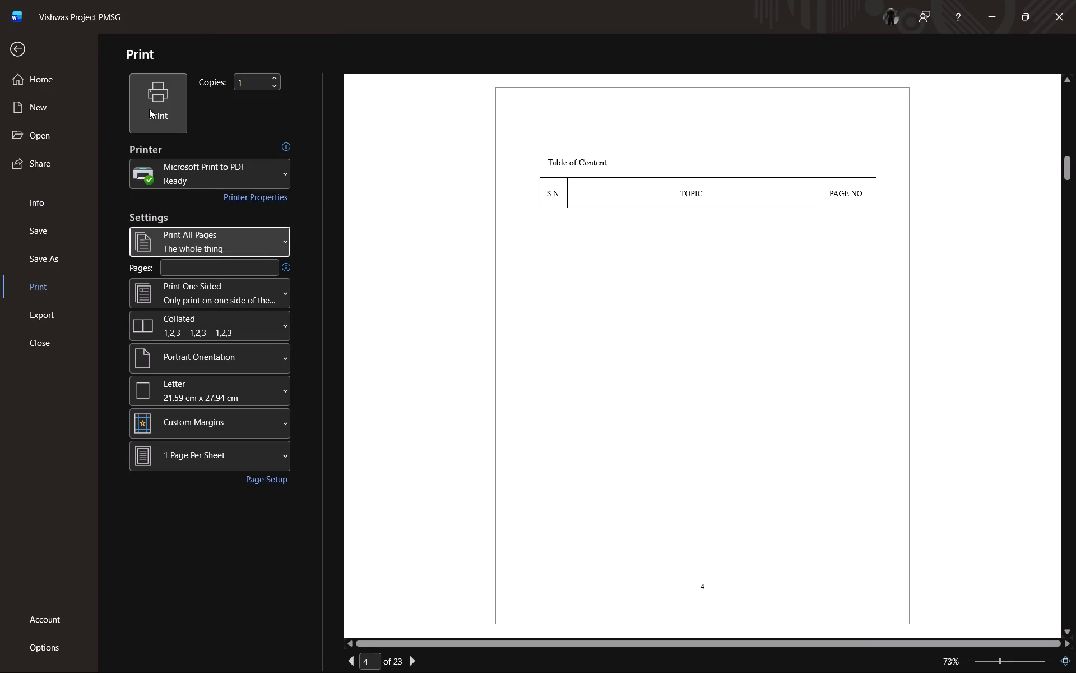
pyautogui.click(149, 109)
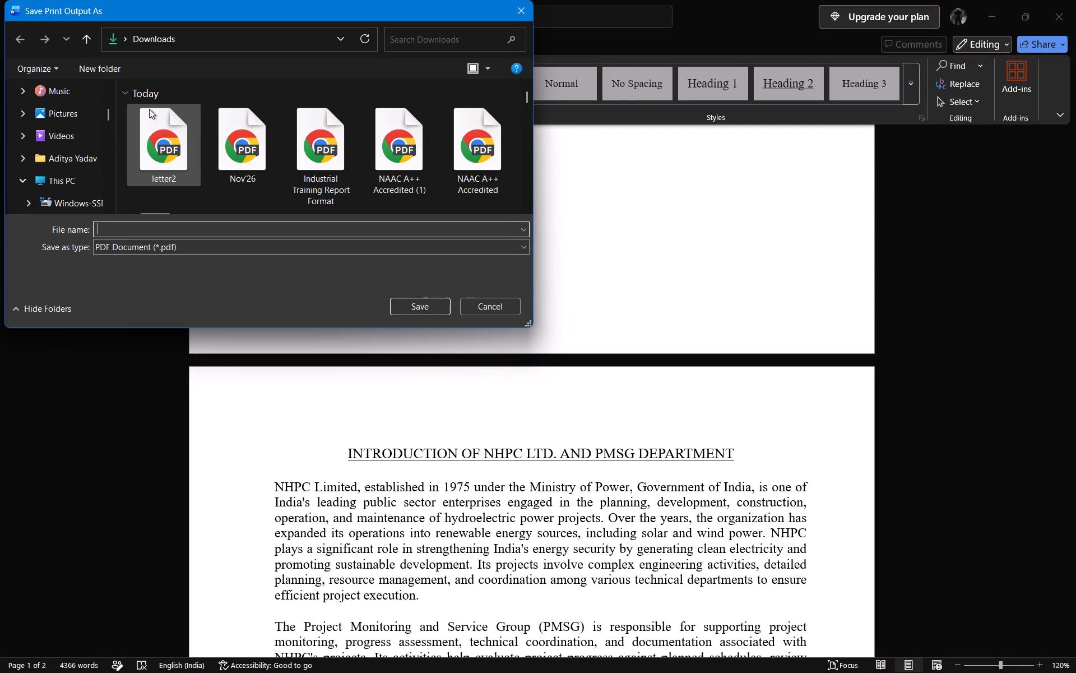
pyautogui.click(224, 239)
pyautogui.write('test')
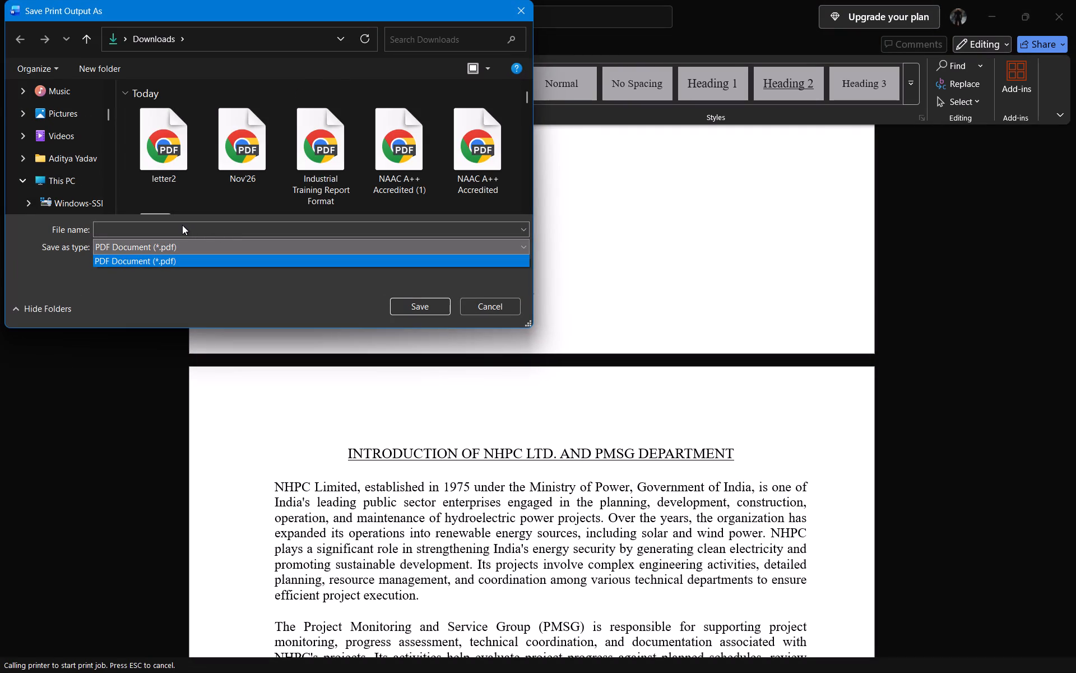
pyautogui.click(182, 225)
pyautogui.click(182, 225)
pyautogui.write('test')
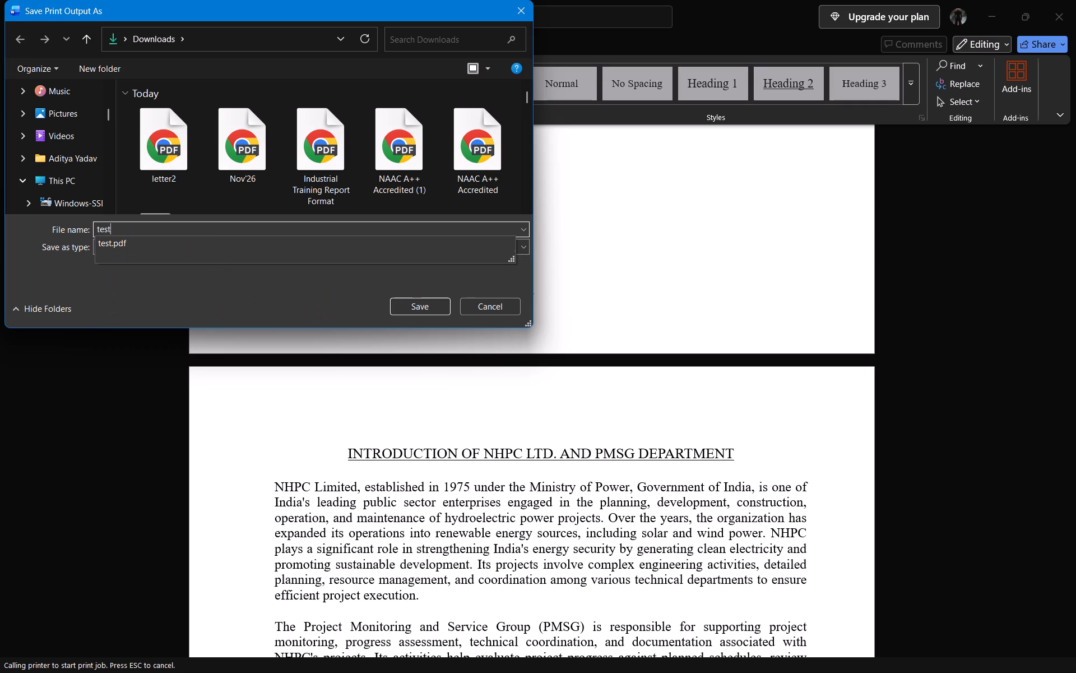
pyautogui.write('hg')
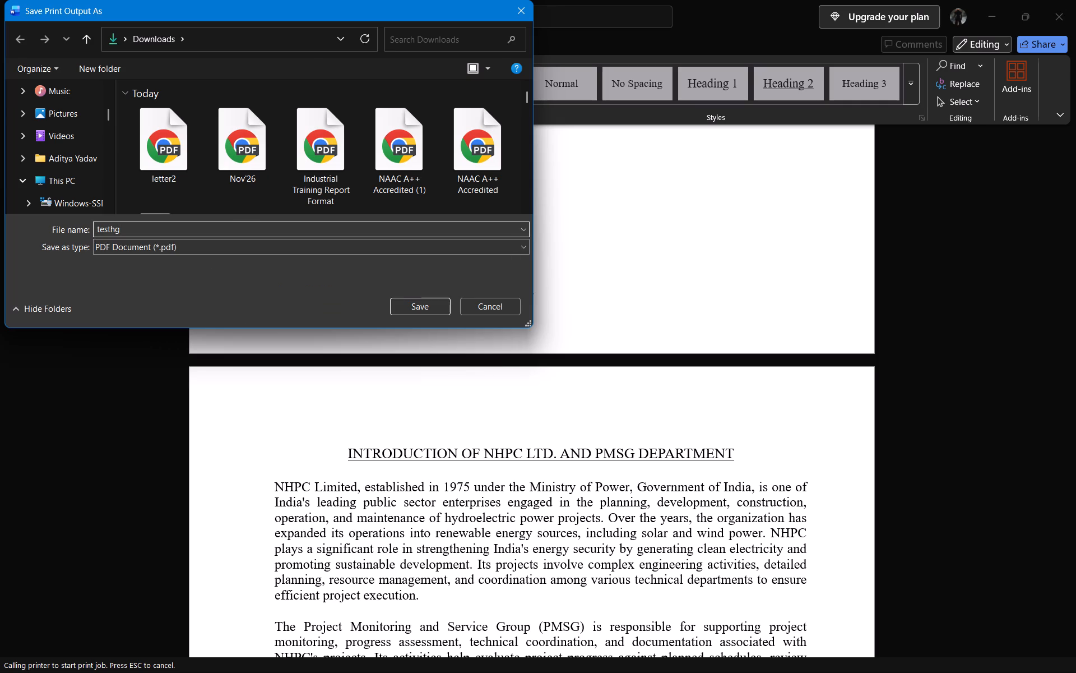
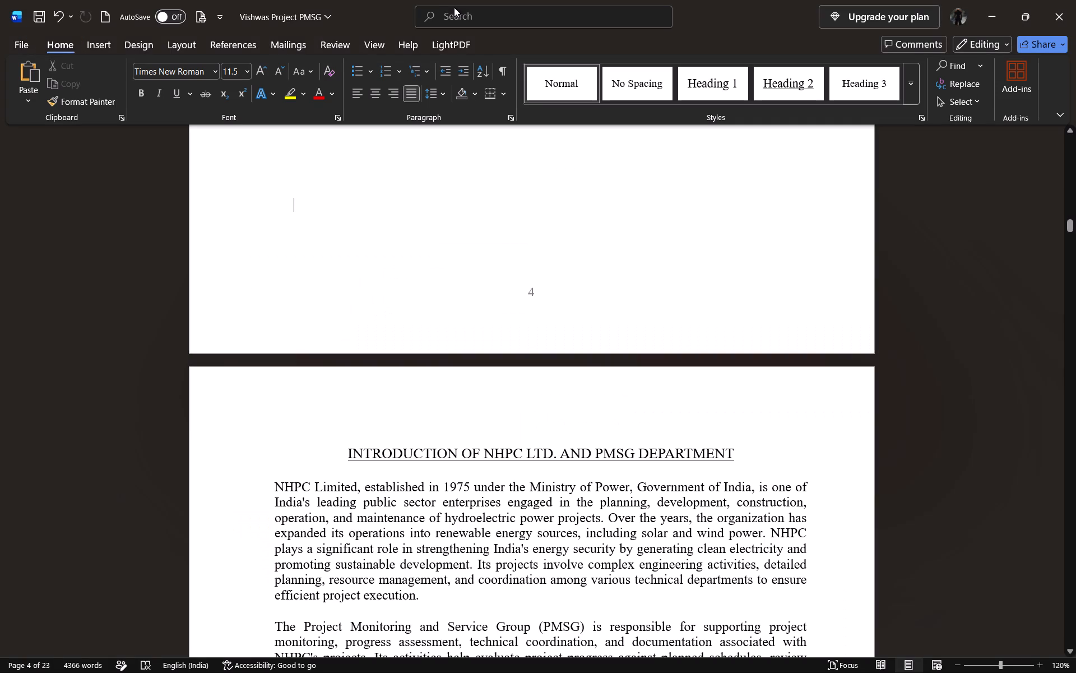
# In the Word report, delete the header-only table under Table of Content on page 4 and paste the copied table in its place.
pyautogui.scroll(3, 372, 238)
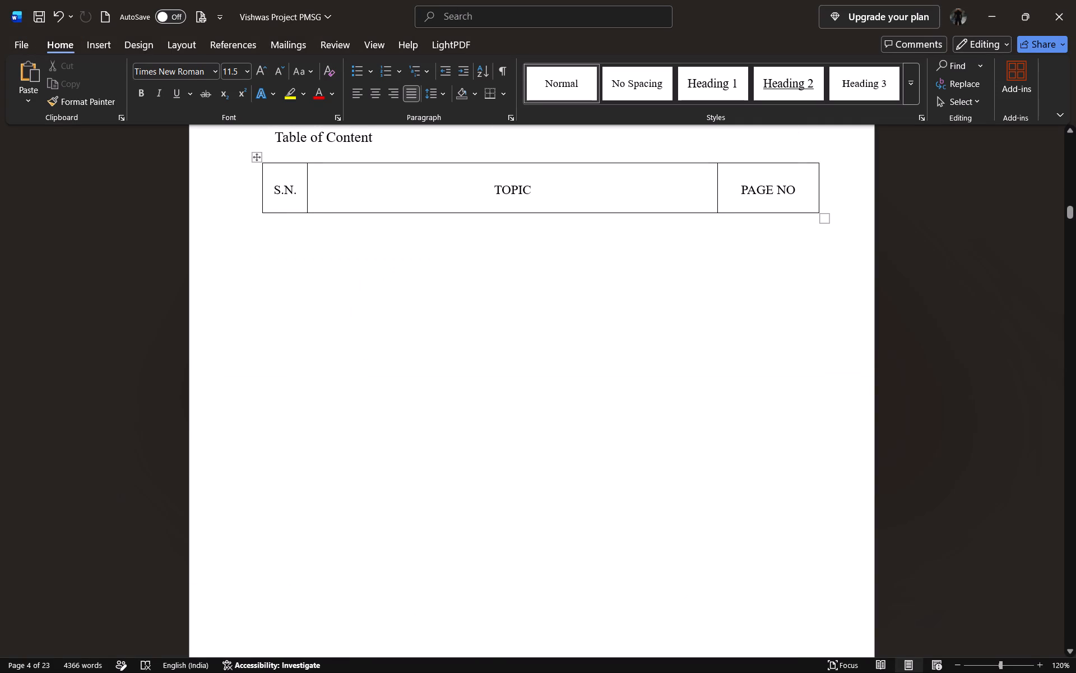
pyautogui.click(825, 216)
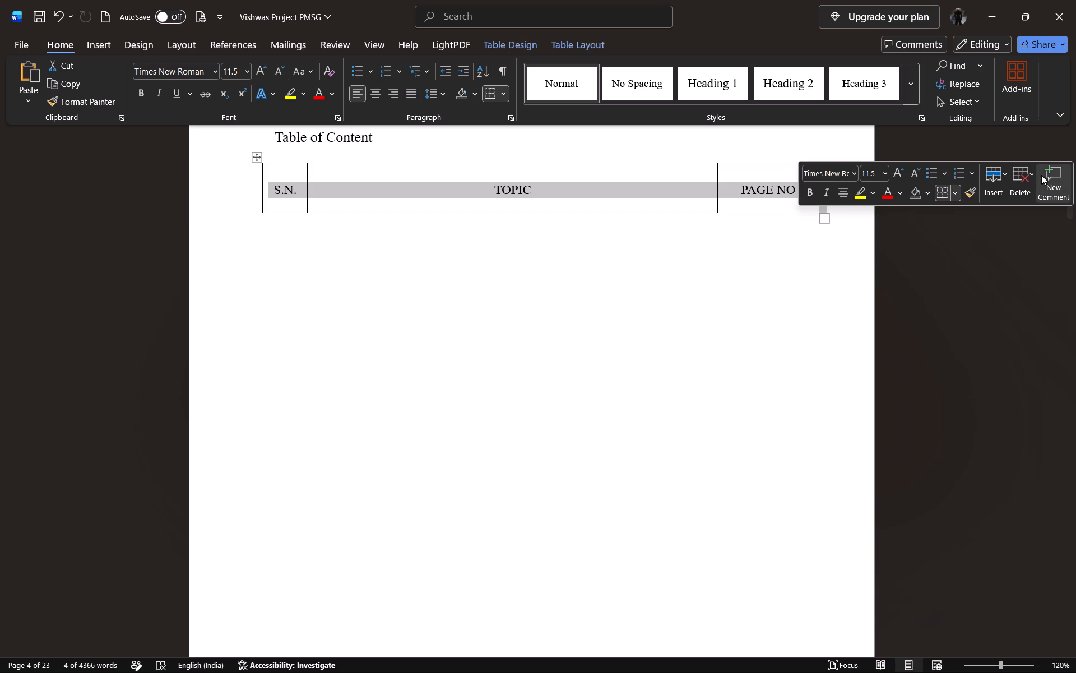
pyautogui.click(1024, 174)
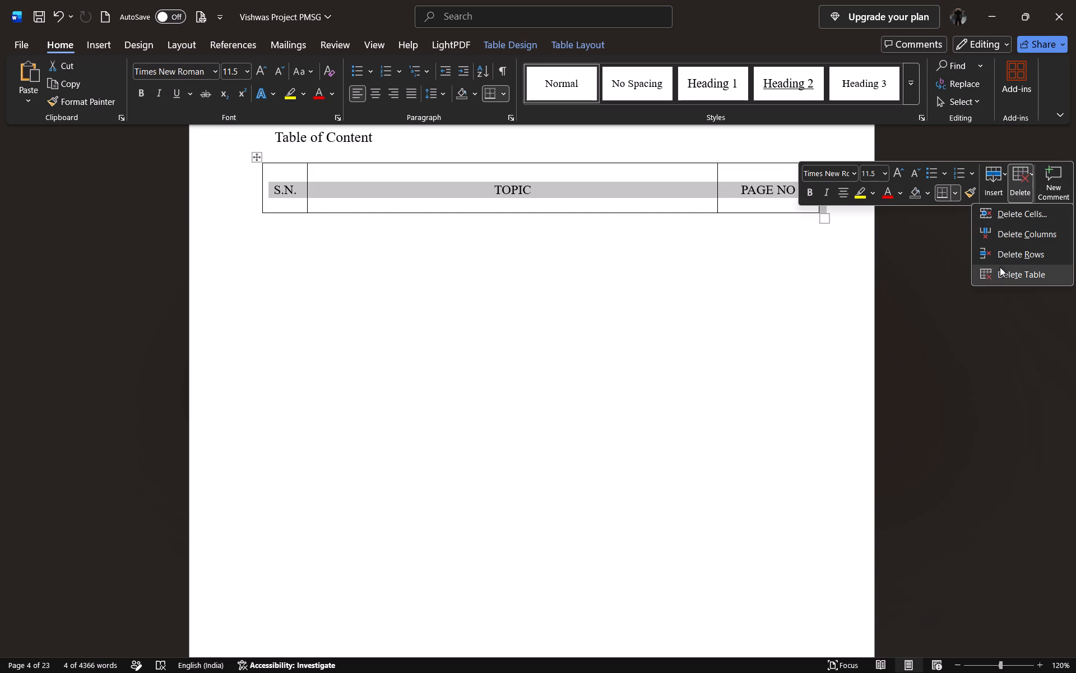
pyautogui.click(1000, 270)
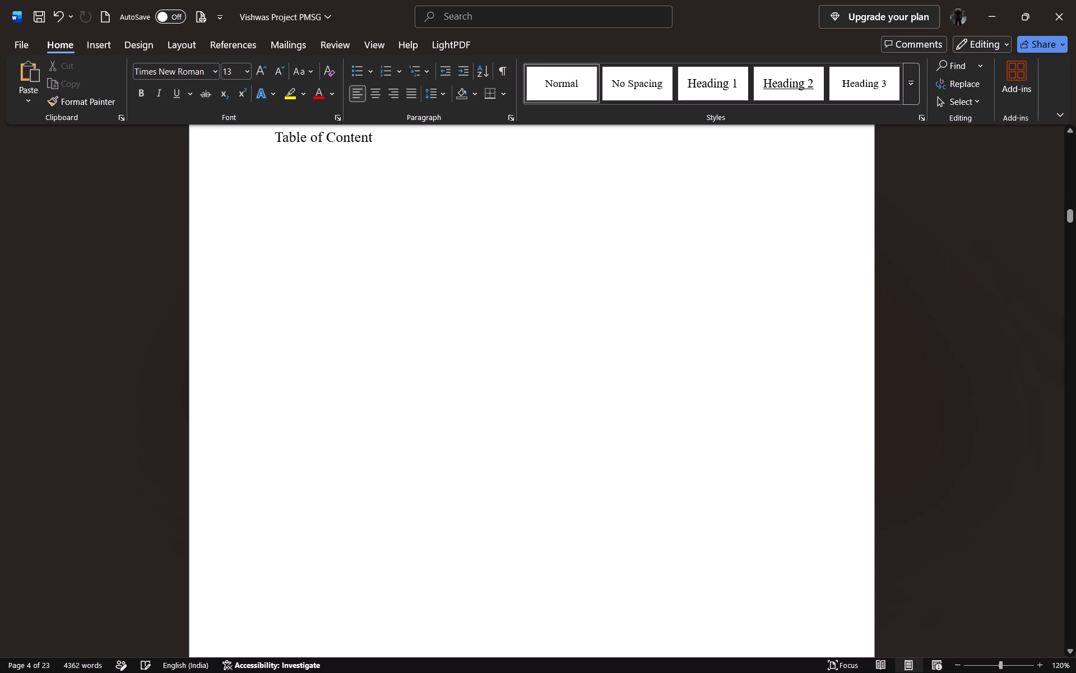
pyautogui.hotkey('ctrl', 'v')
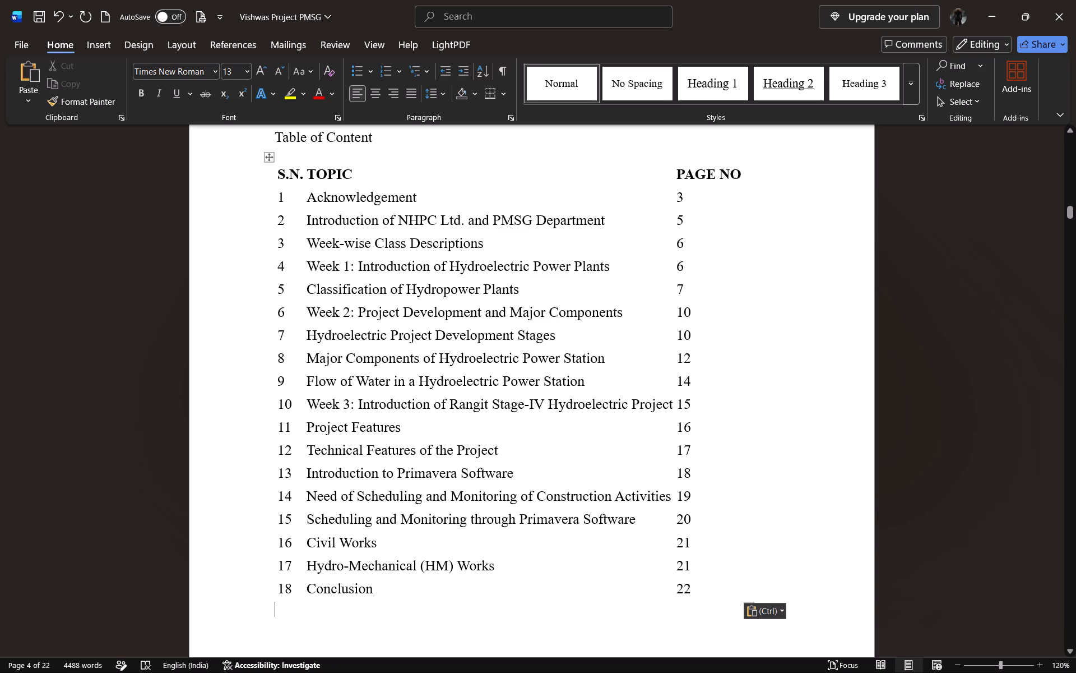
# Enter the filler text "yfhg" in the blank area below the pasted table on page 4.
pyautogui.scroll(-1, 463, 644)
pyautogui.click(426, 635)
pyautogui.write('yfhg')
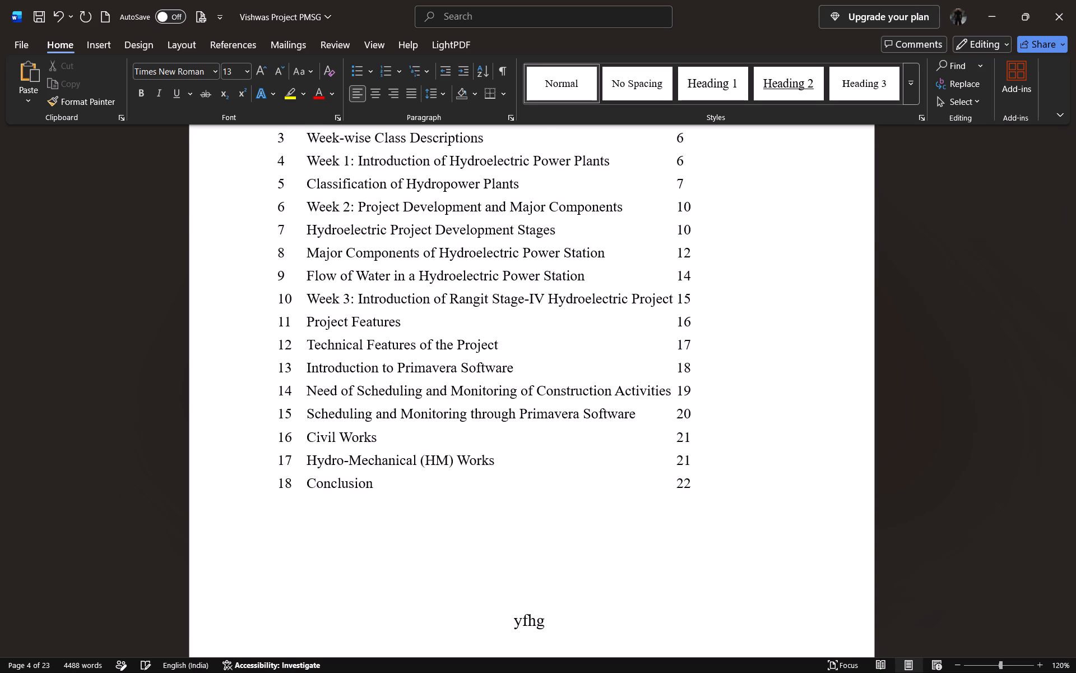
# Enlarge the contents table from its lower corner, widening it toward the page's edge and increasing the row heights.
pyautogui.click(698, 472)
pyautogui.click(747, 501)
pyautogui.moveTo(747, 501); pyautogui.dragTo(777, 502)
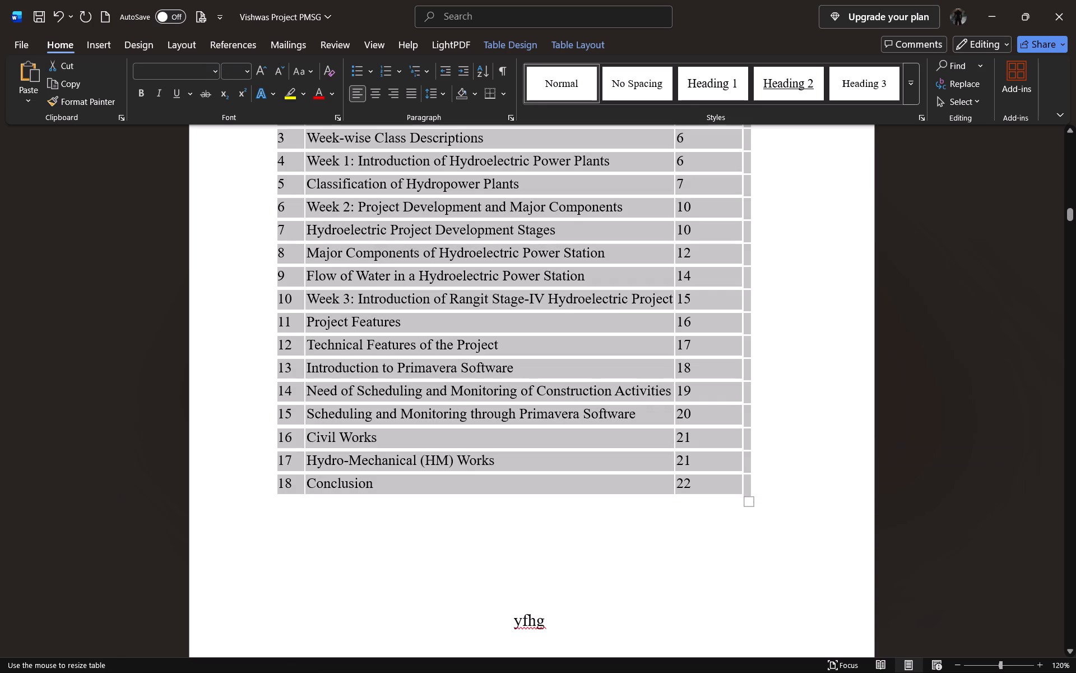
pyautogui.moveTo(777, 502); pyautogui.dragTo(831, 502)
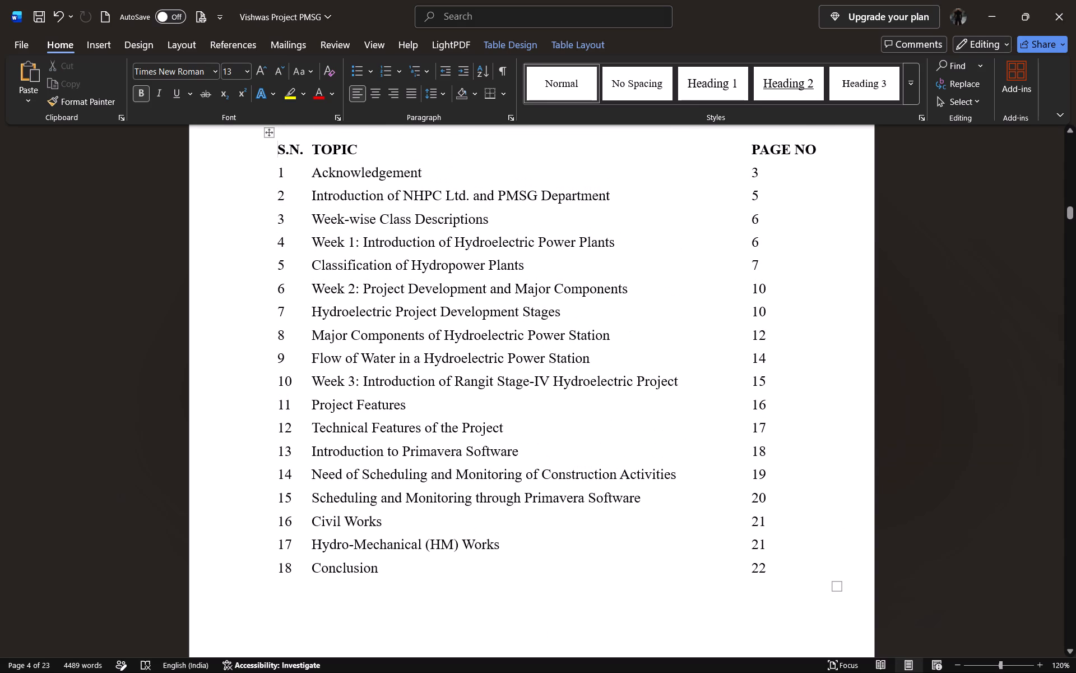
pyautogui.moveTo(836, 585); pyautogui.dragTo(828, 654)
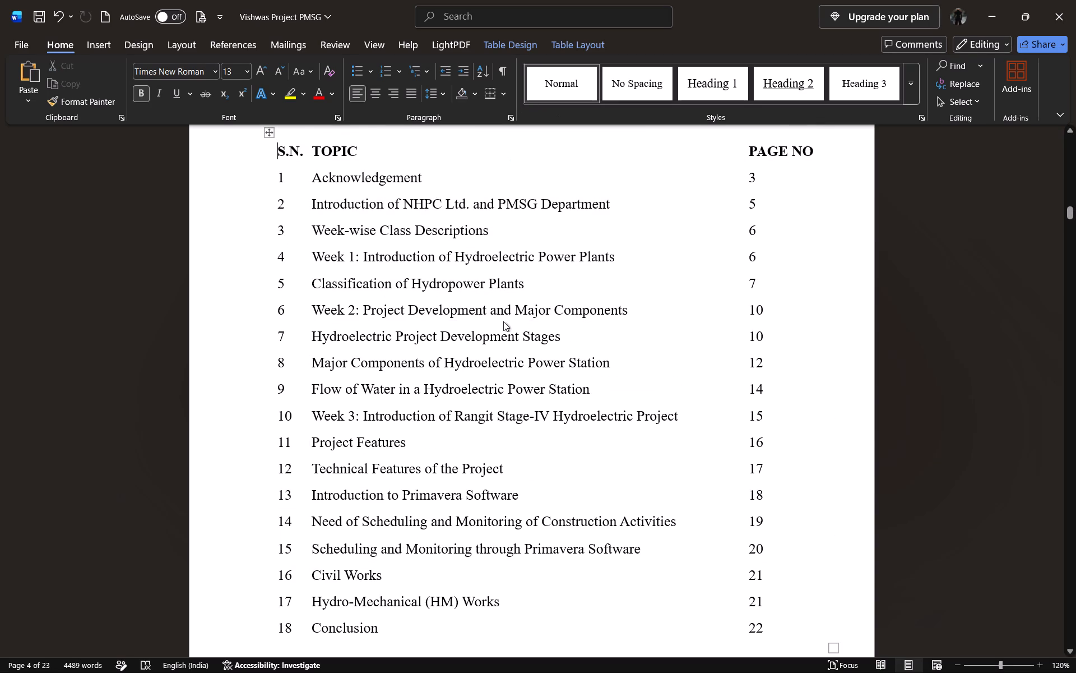
# Centre the S.N. header text in its cell and centre the whole contents table on the page.
pyautogui.click(381, 91)
pyautogui.click(834, 647)
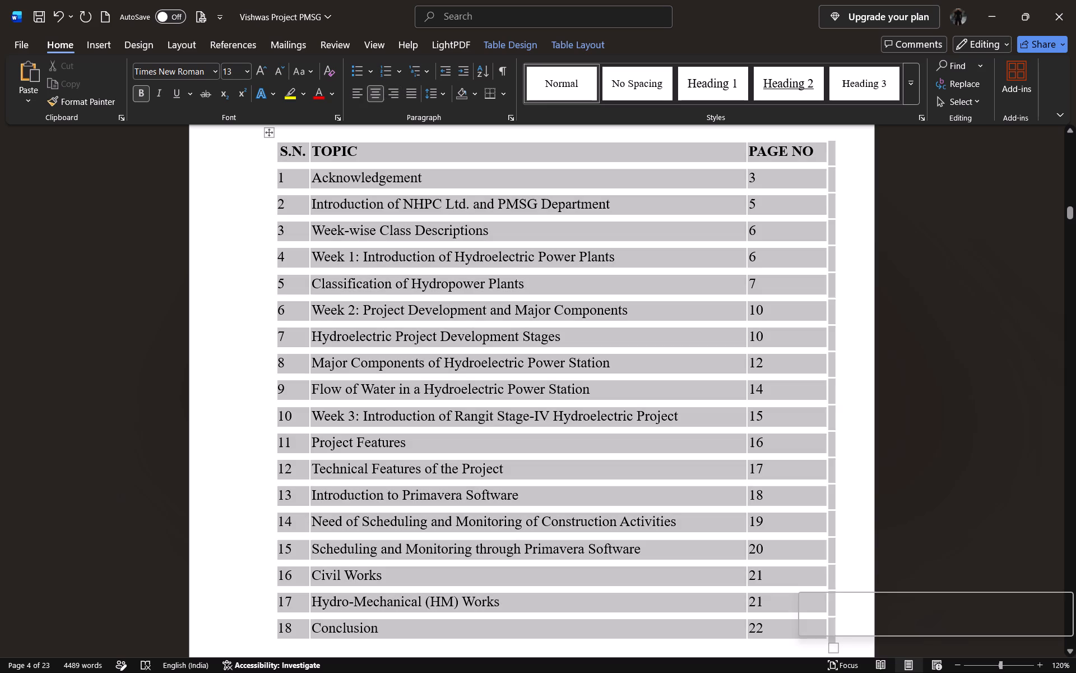
pyautogui.click(374, 101)
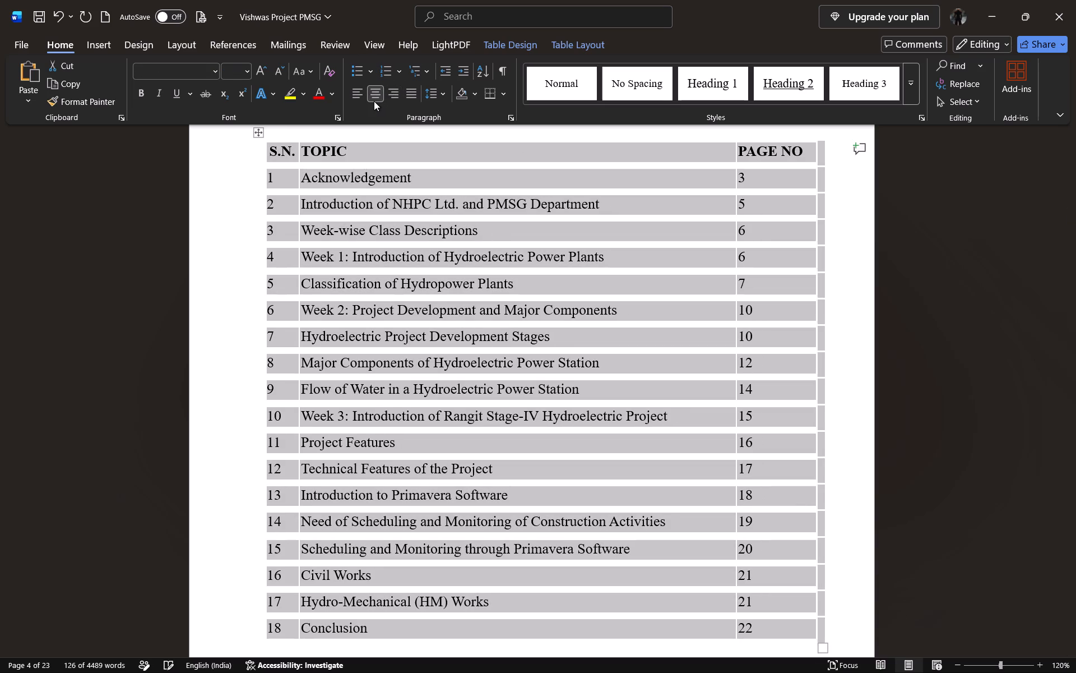
pyautogui.click(374, 101)
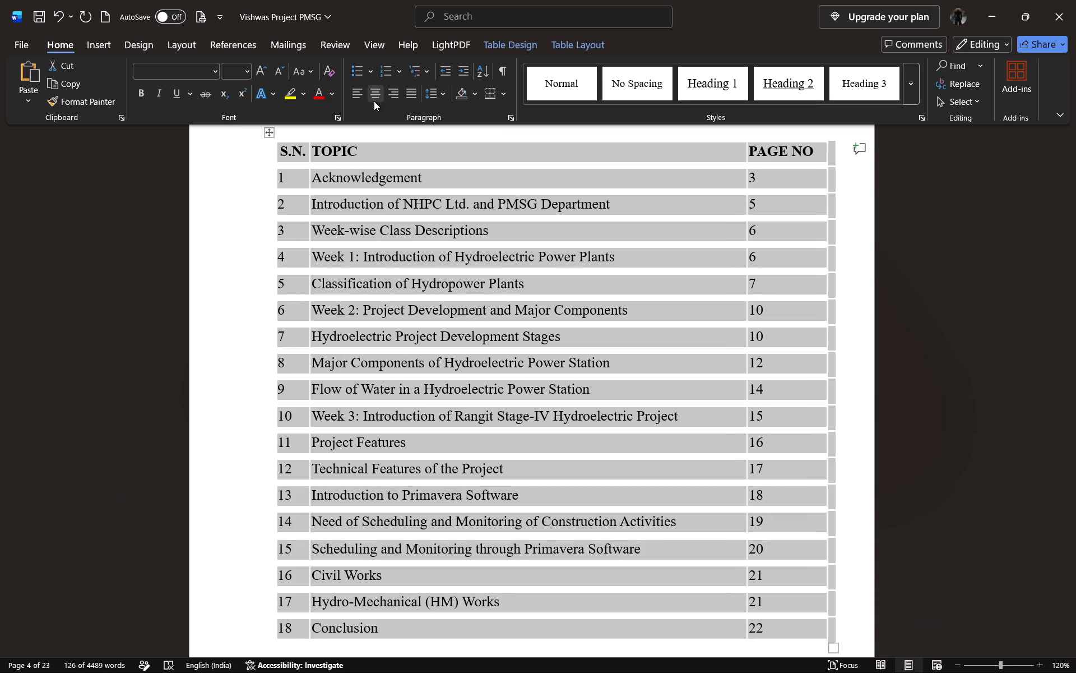
pyautogui.click(374, 101)
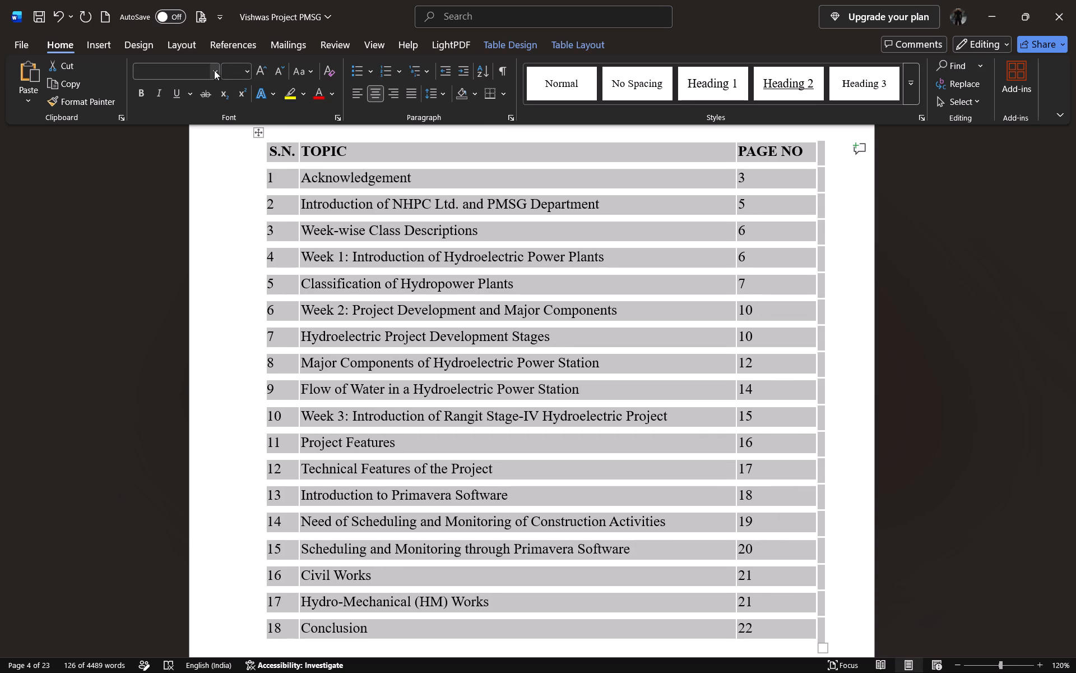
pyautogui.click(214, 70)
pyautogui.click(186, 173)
# Apply the first style in the second row of Grid Tables, with black and grey banding, to the contents table.
pyautogui.click(500, 41)
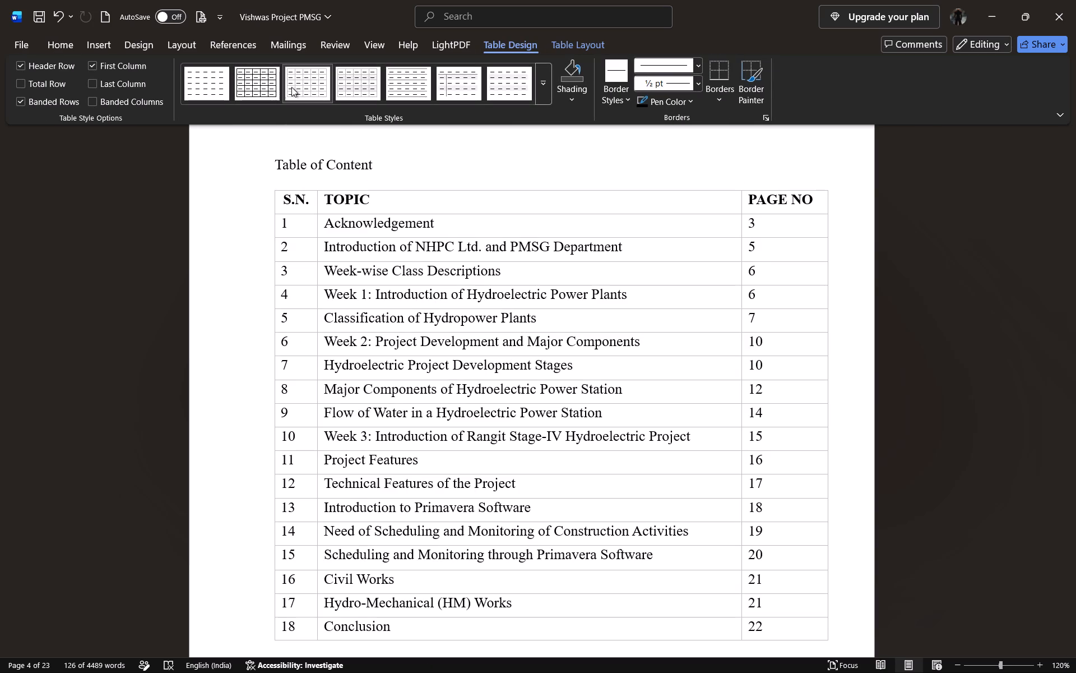
pyautogui.click(545, 98)
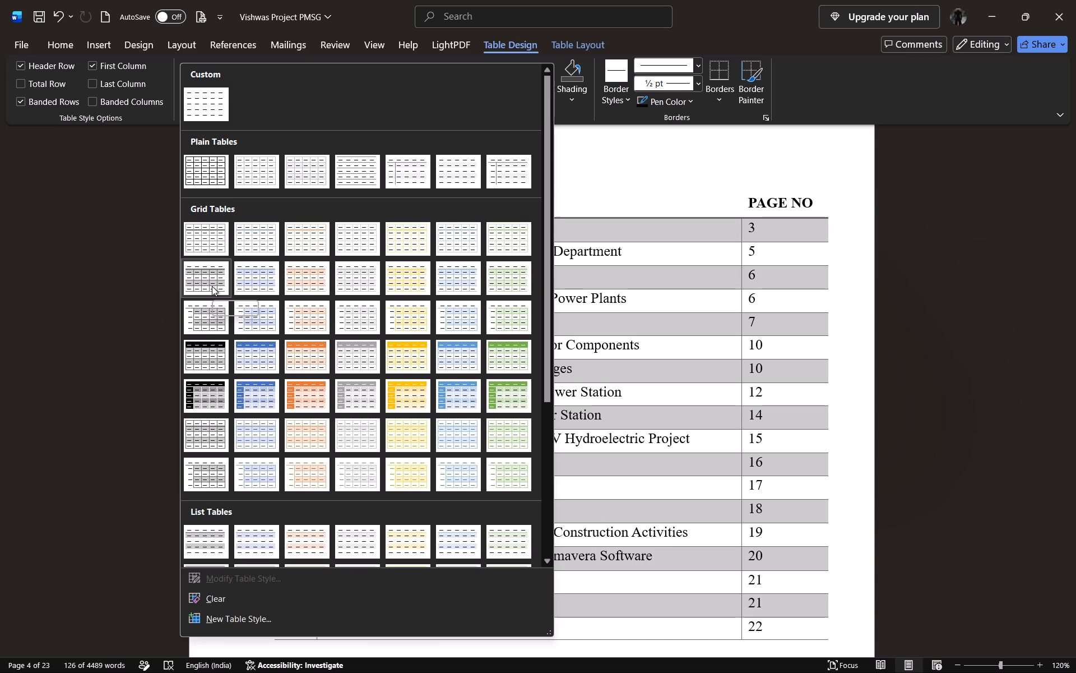
pyautogui.click(212, 286)
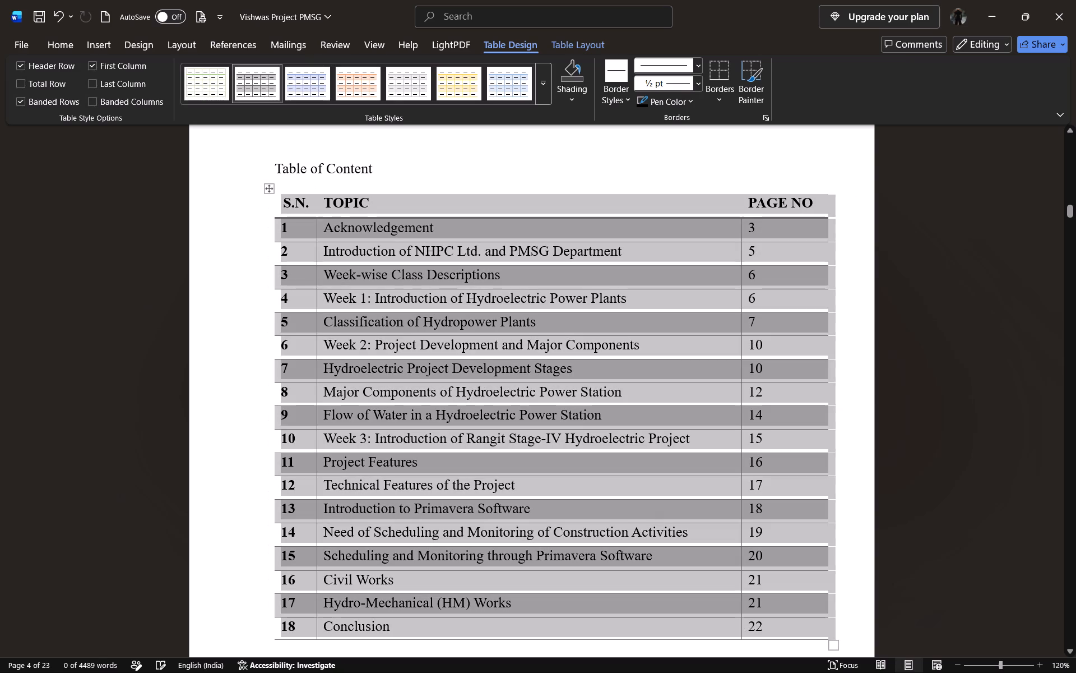
pyautogui.click(103, 312)
# Delete the filler text "yfhg" below the contents table on page 4.
pyautogui.scroll(-1, 103, 312)
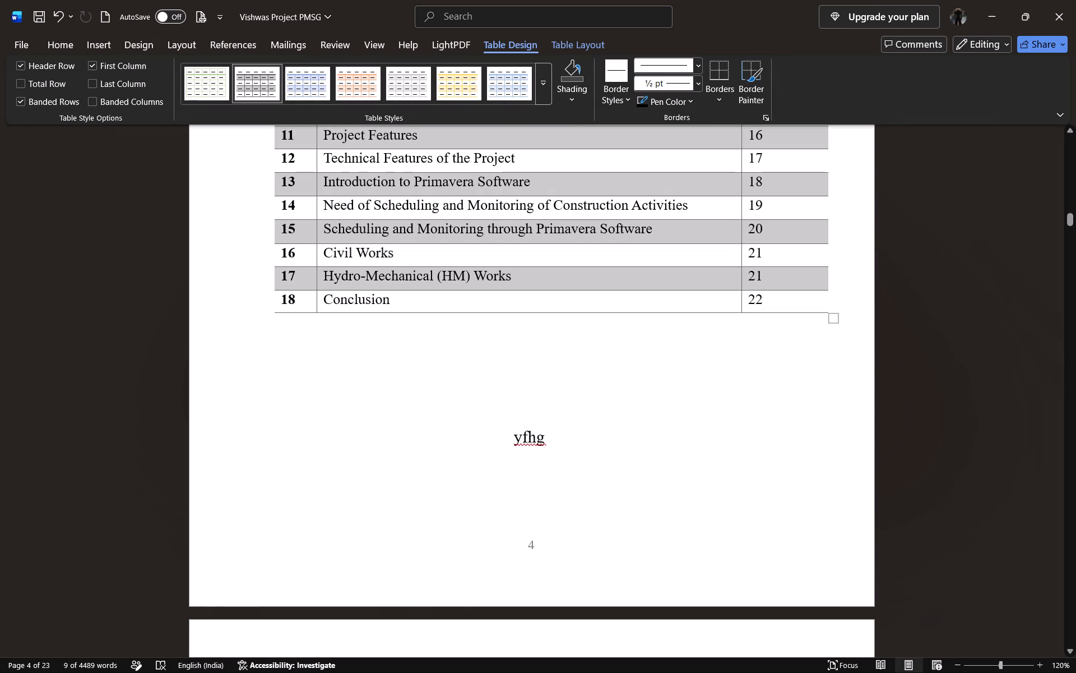
pyautogui.moveTo(555, 439); pyautogui.dragTo(439, 431)
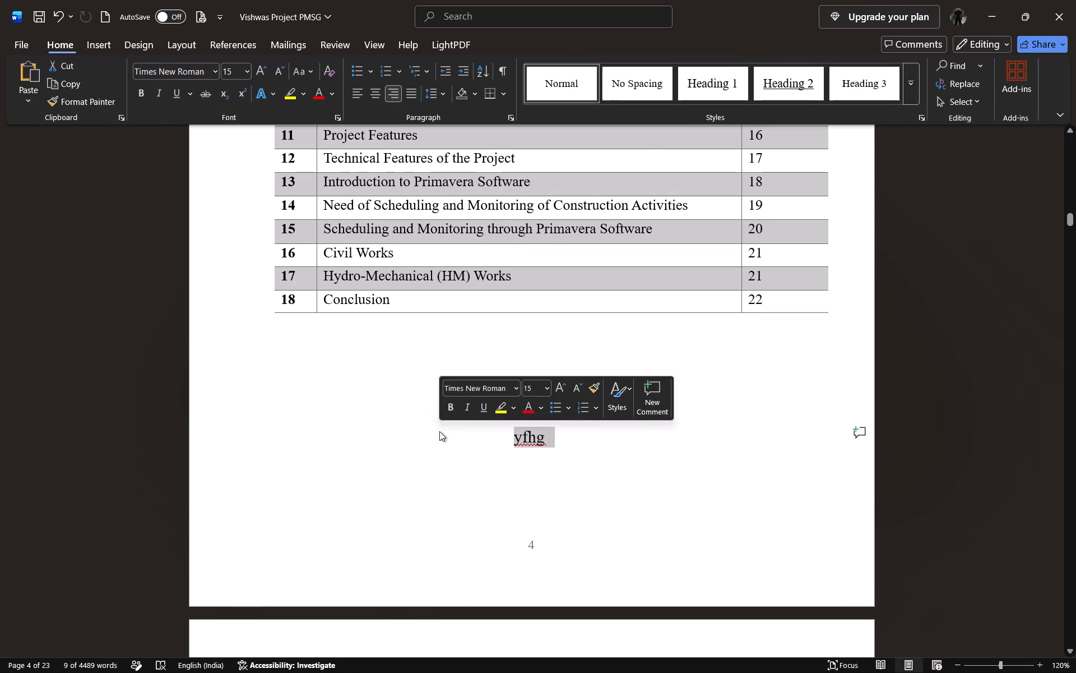
pyautogui.press('BackSpace')
# Remove the surplus blank lines above INTRODUCTION OF NHPC LTD. AND PMSG DEPARTMENT so the heading starts at the top of page 5.
pyautogui.scroll(-1, 439, 431)
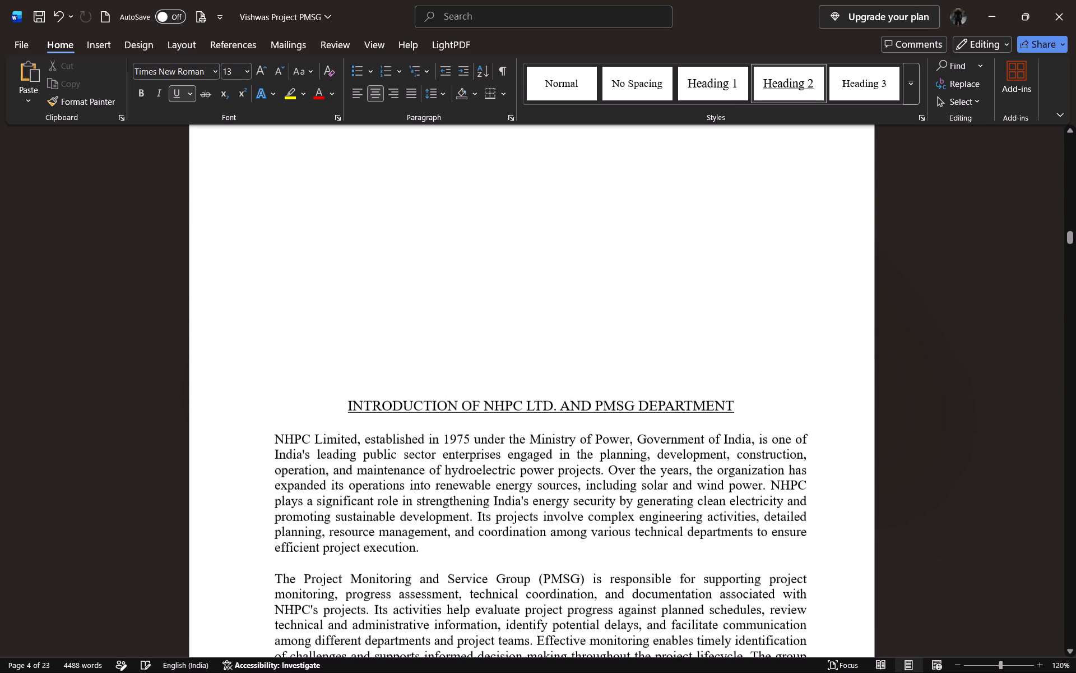
pyautogui.press('Down')
pyautogui.press('Down')
pyautogui.press('Down')
pyautogui.press('Down')
pyautogui.press('Down')
pyautogui.press('Down')
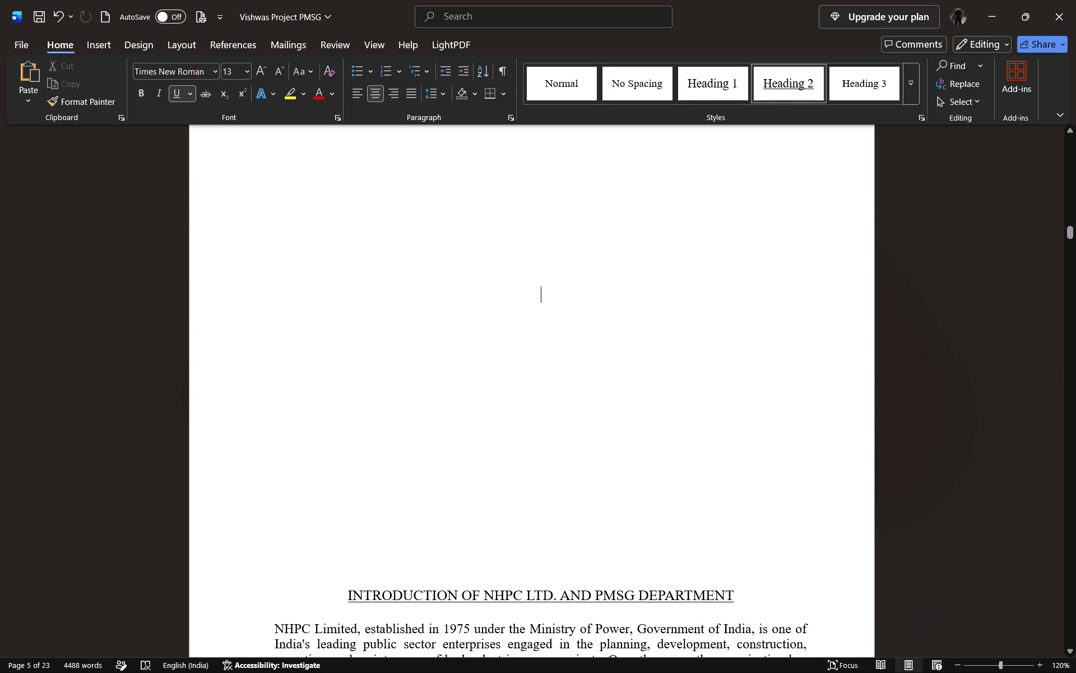
pyautogui.press('Down')
pyautogui.press('Down')
pyautogui.press('Down')
pyautogui.press('Down')
pyautogui.press('Down')
pyautogui.press('Down')
pyautogui.press('Down')
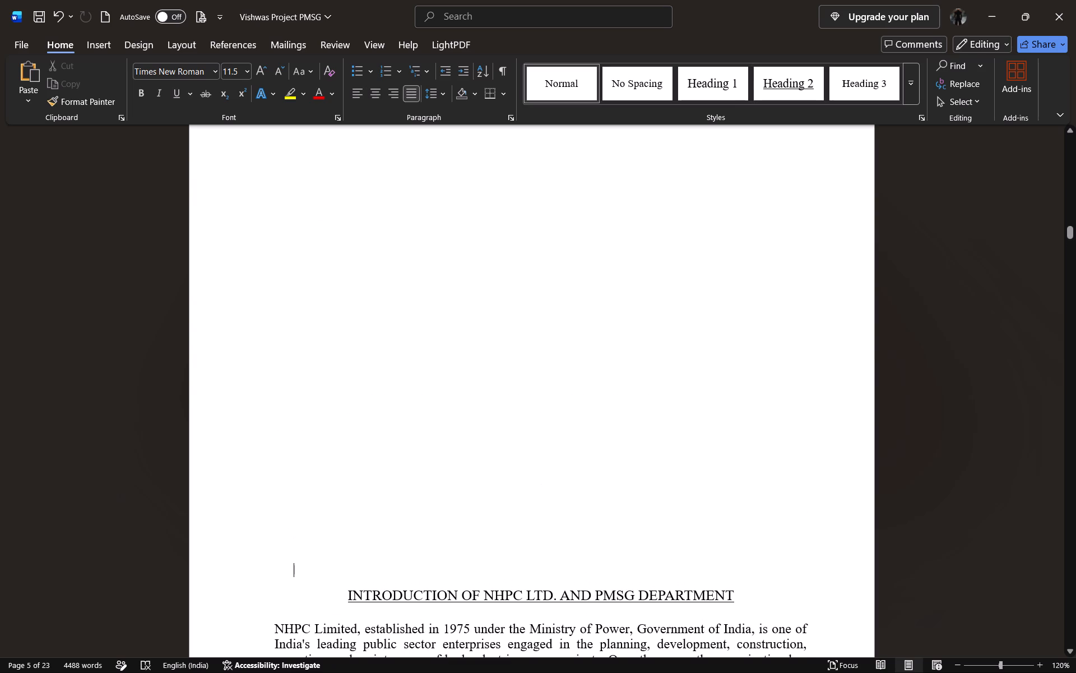
pyautogui.press('BackSpace')
pyautogui.press('BackSpace')
pyautogui.press('BackSpace')
pyautogui.press('BackSpace')
pyautogui.press('BackSpace')
pyautogui.press('BackSpace')
pyautogui.press('BackSpace')
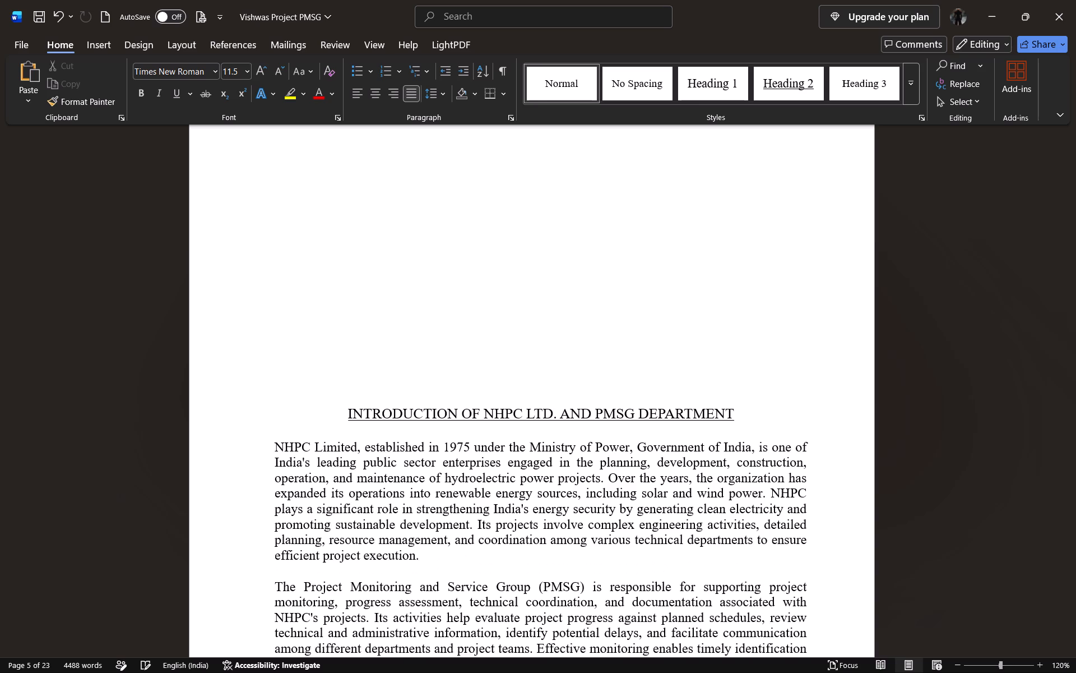
pyautogui.press('BackSpace')
pyautogui.press('BackSpace')
pyautogui.press('BackSpace')
pyautogui.press('BackSpace')
pyautogui.scroll(1, 439, 431)
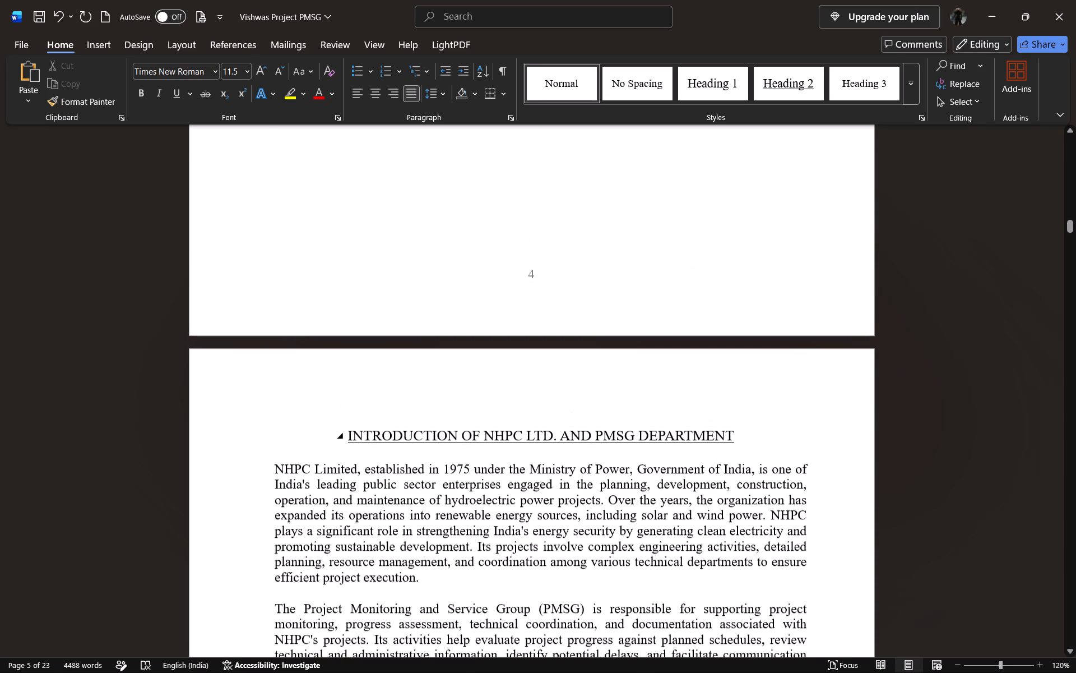
pyautogui.scroll(1, 439, 431)
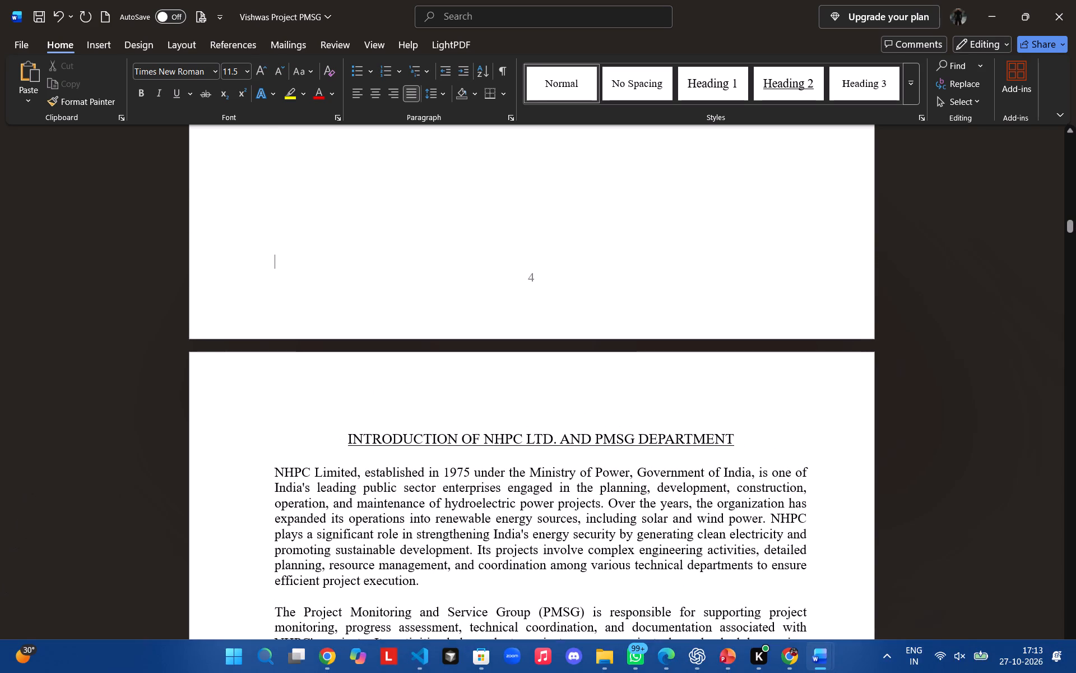
pyautogui.click(27, 487)
pyautogui.click(142, 287)
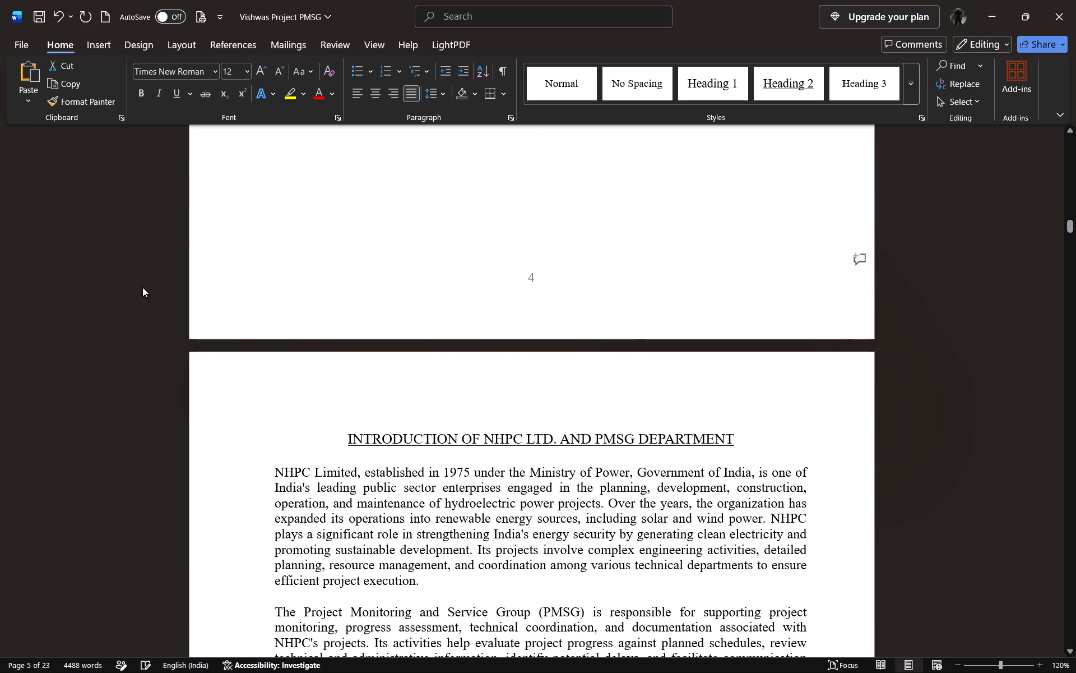
# Review the report backwards from page 5 through the acknowledgement and certificate pages to the title page.
pyautogui.scroll(8, 142, 287)
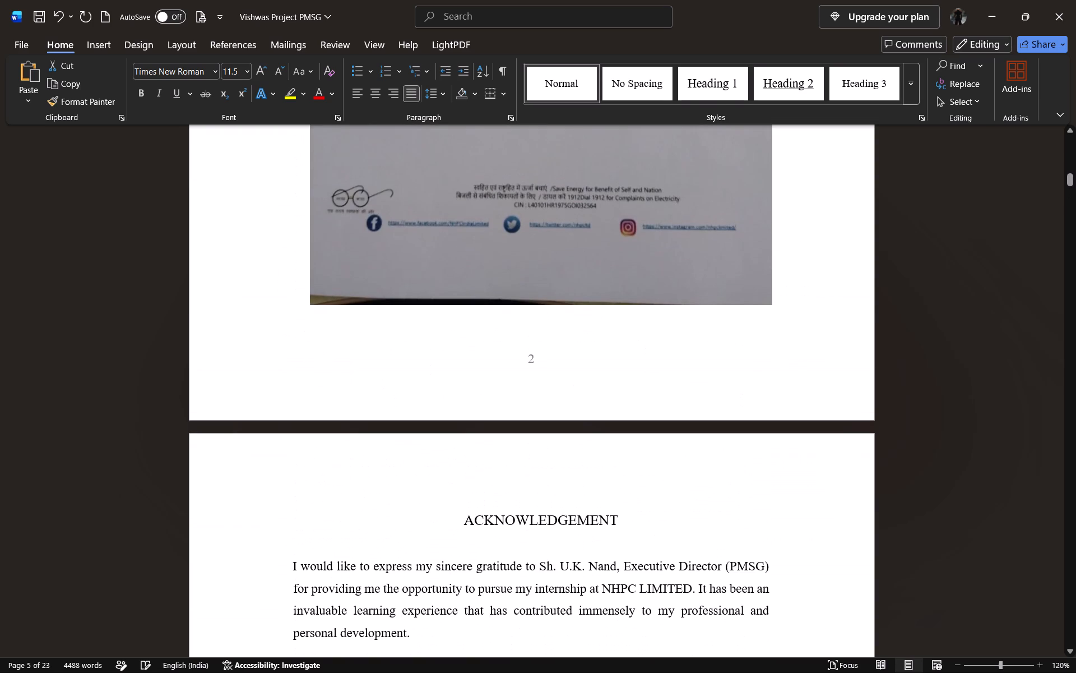
pyautogui.scroll(-2, 142, 287)
pyautogui.scroll(5, 142, 287)
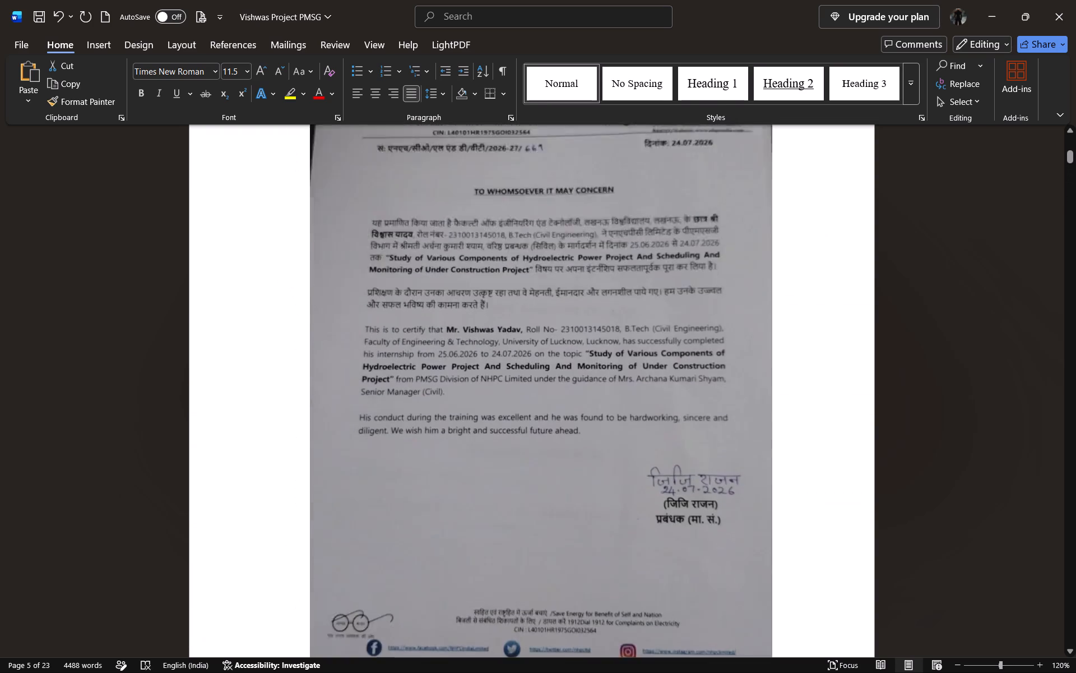
pyautogui.scroll(6, 142, 287)
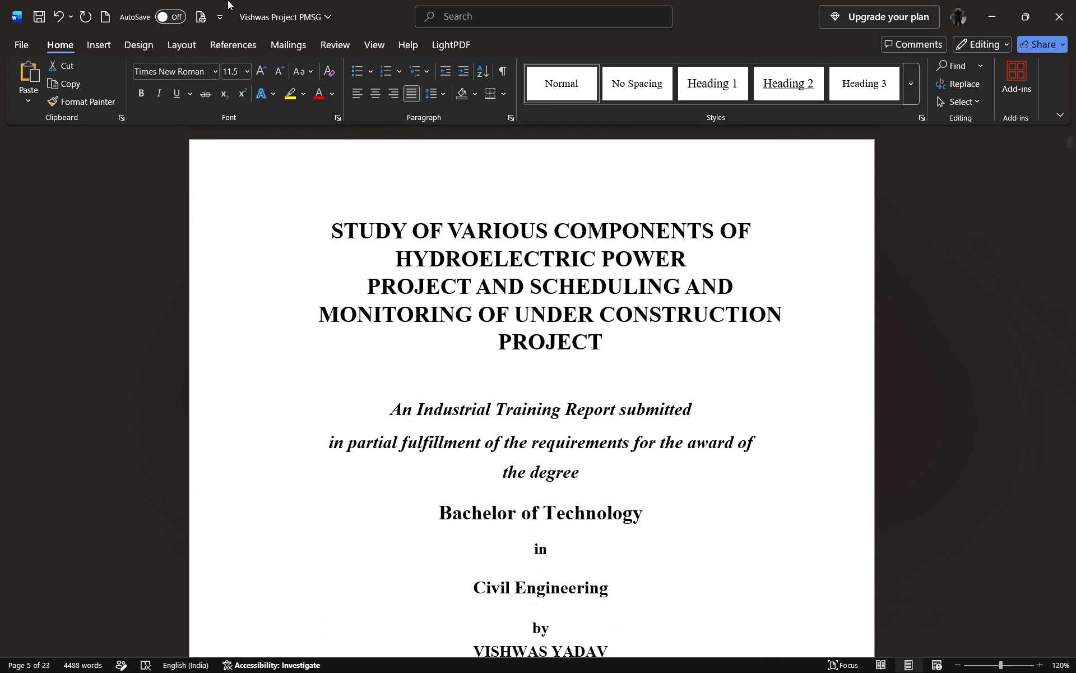
# Save the project report.
pyautogui.click(44, 15)
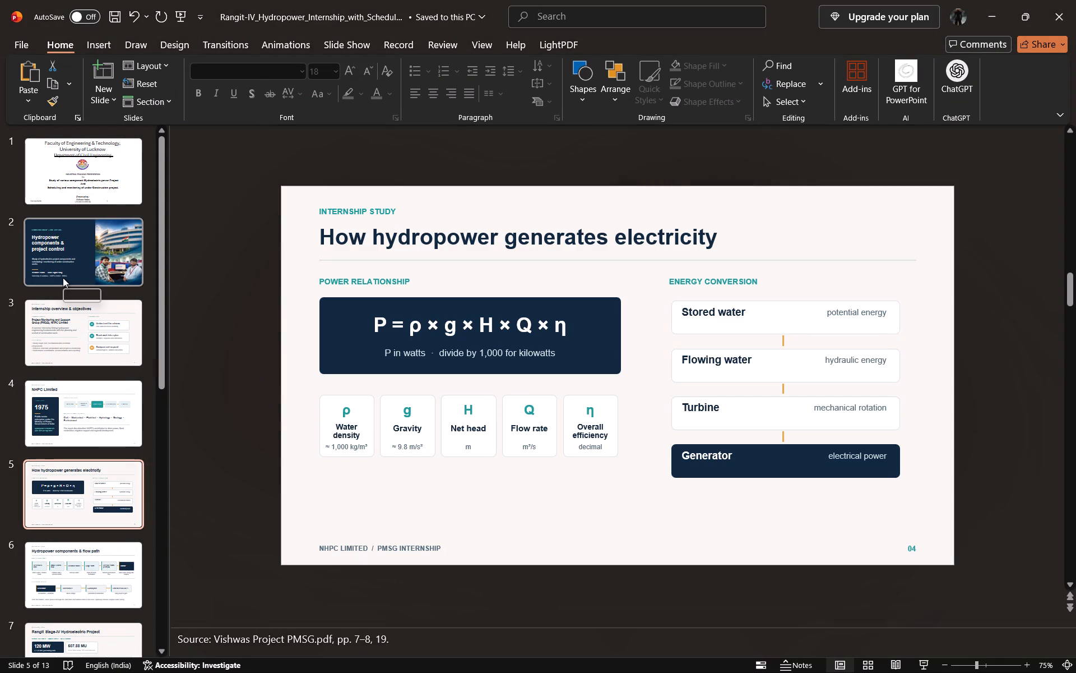
# Switch to the Rangit-IV hydropower internship presentation in PowerPoint and look through its slides up to the closing Thank you slide.
pyautogui.press('Down')
pyautogui.press('Down')
pyautogui.press('Down')
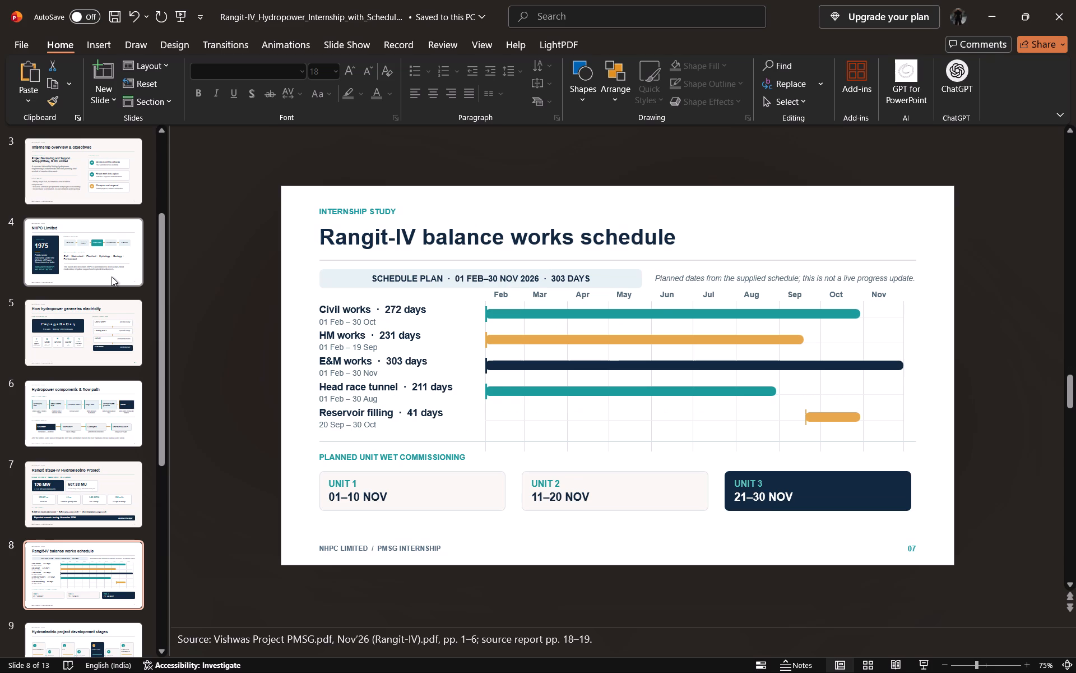
pyautogui.click(112, 276)
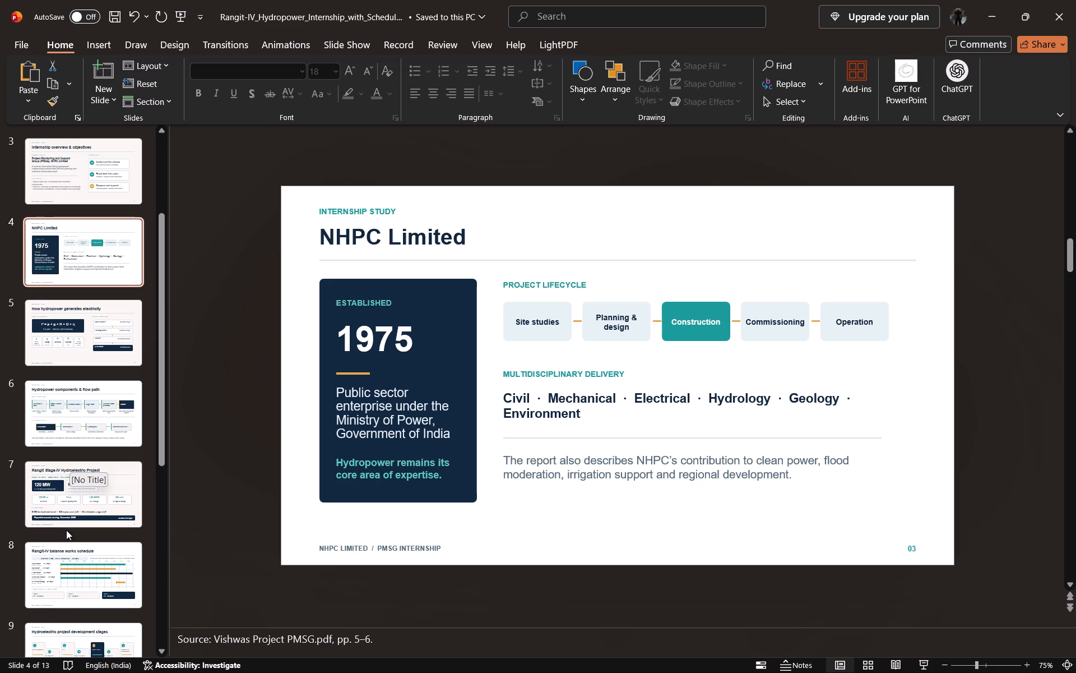
pyautogui.click(62, 571)
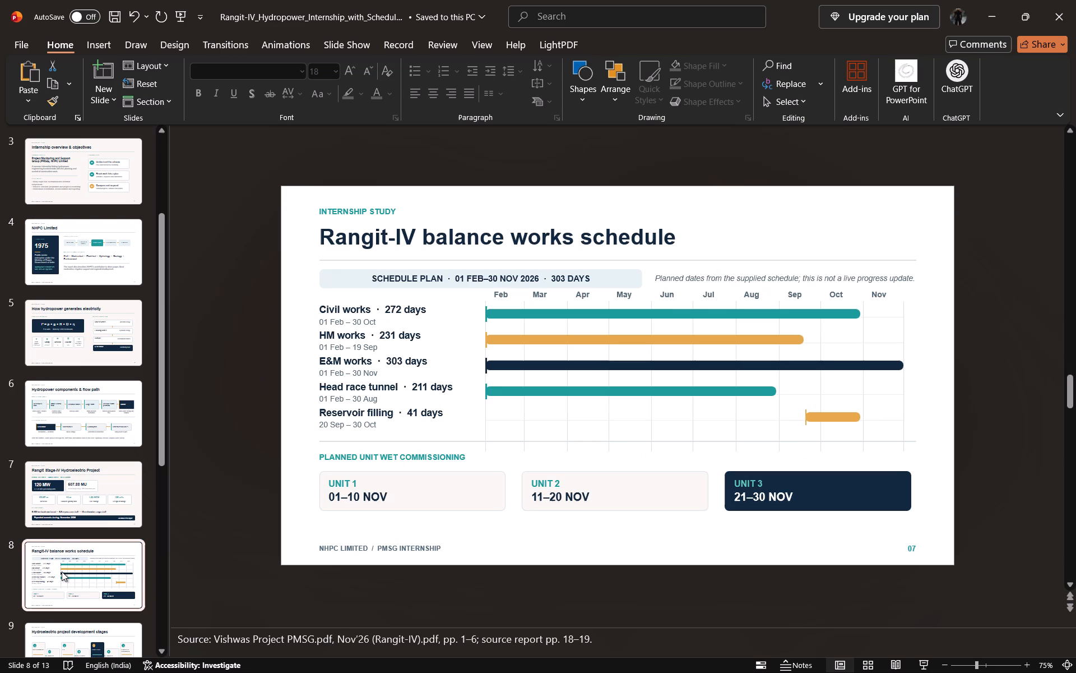
pyautogui.press('Down')
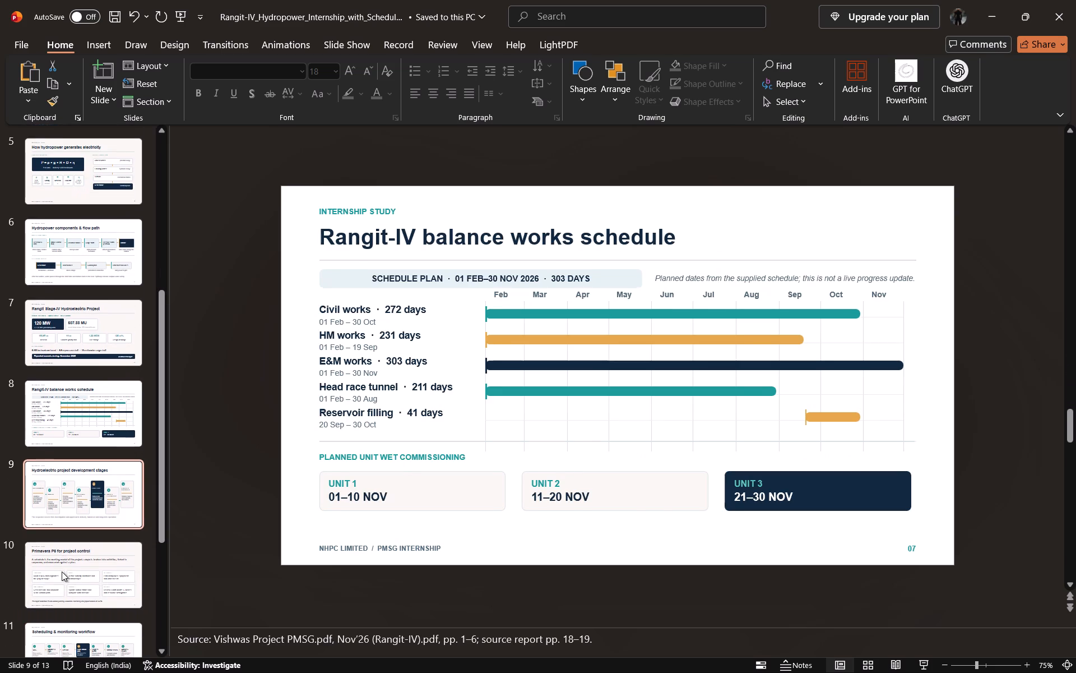
pyautogui.press('Down')
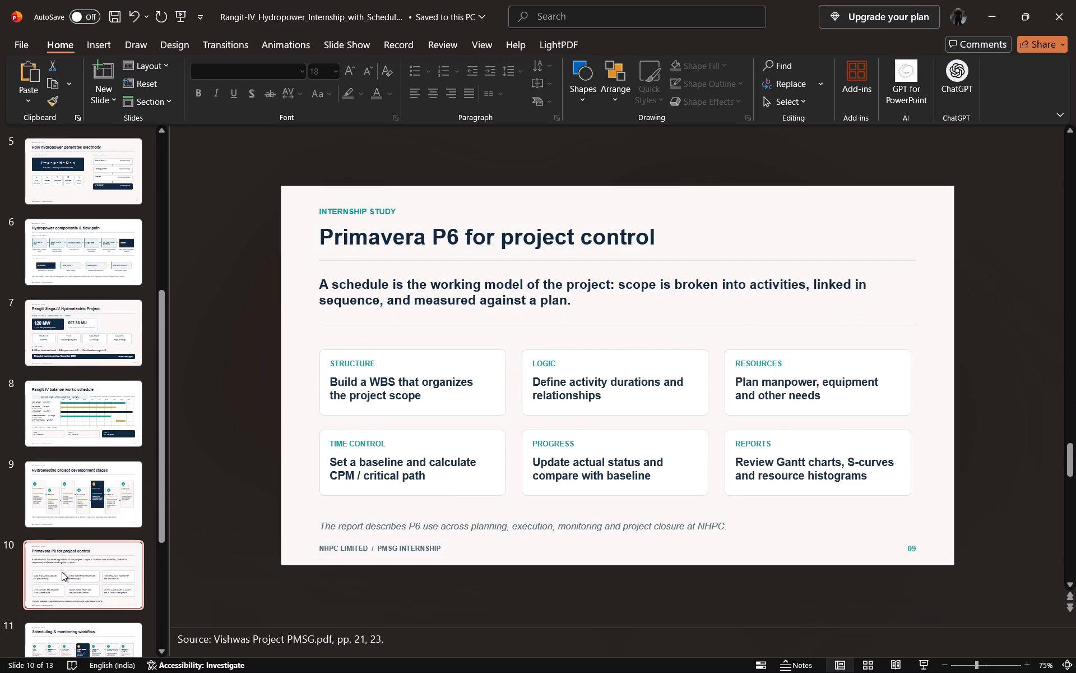
pyautogui.press('Up')
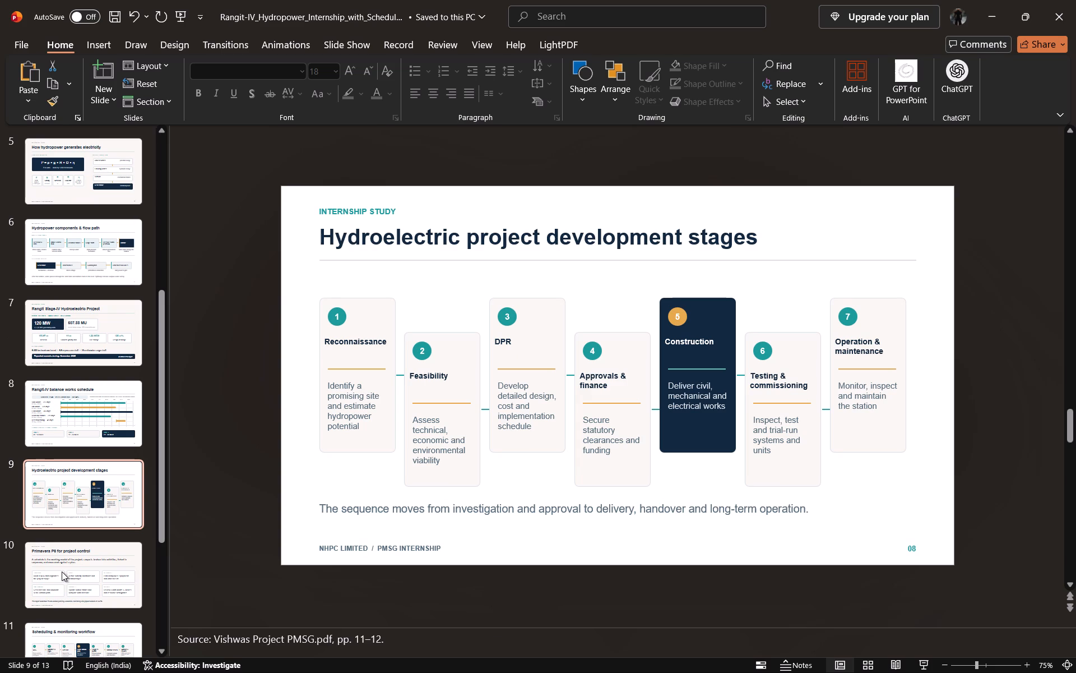
pyautogui.press('Down')
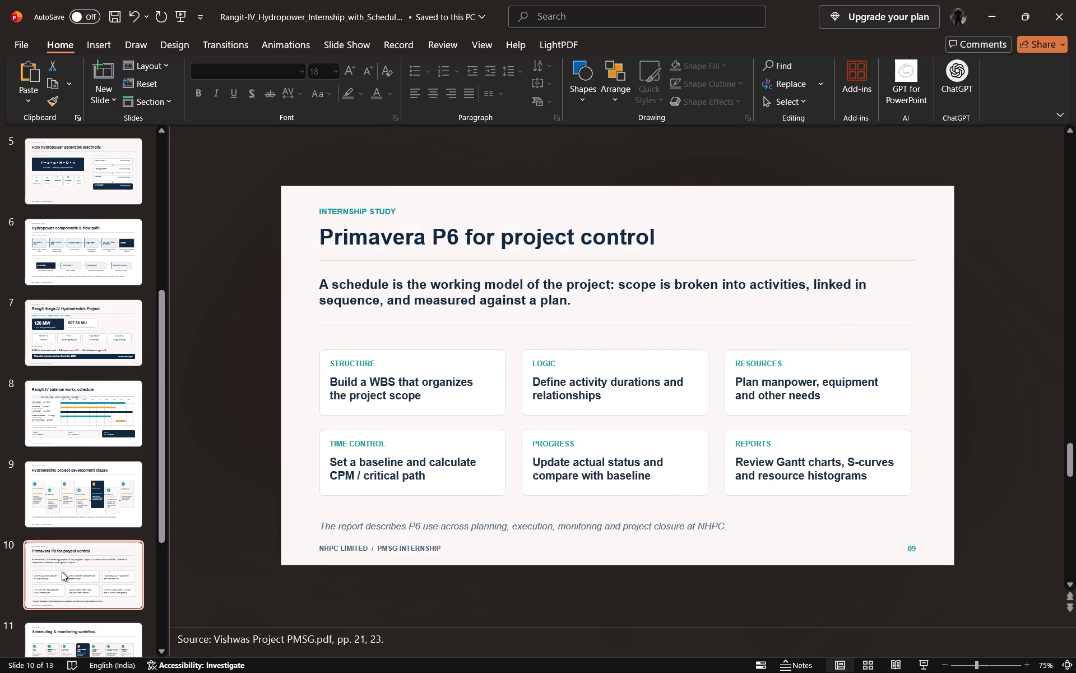
pyautogui.press('Down')
pyautogui.press('Down')
pyautogui.press('Down')
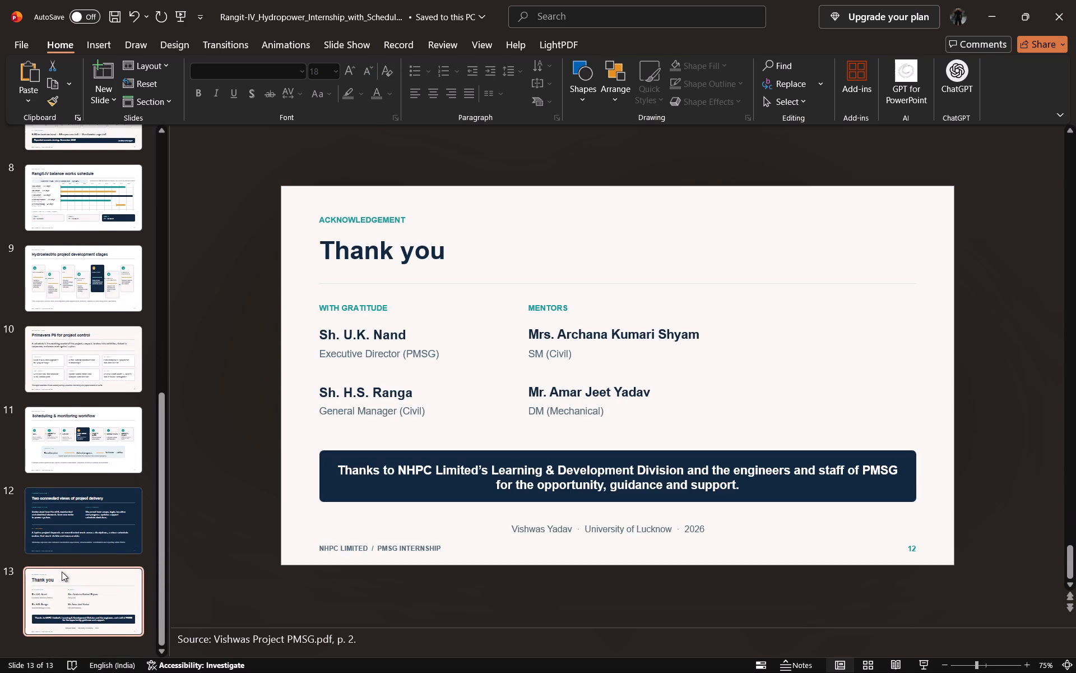
pyautogui.press('Down')
pyautogui.press('Up')
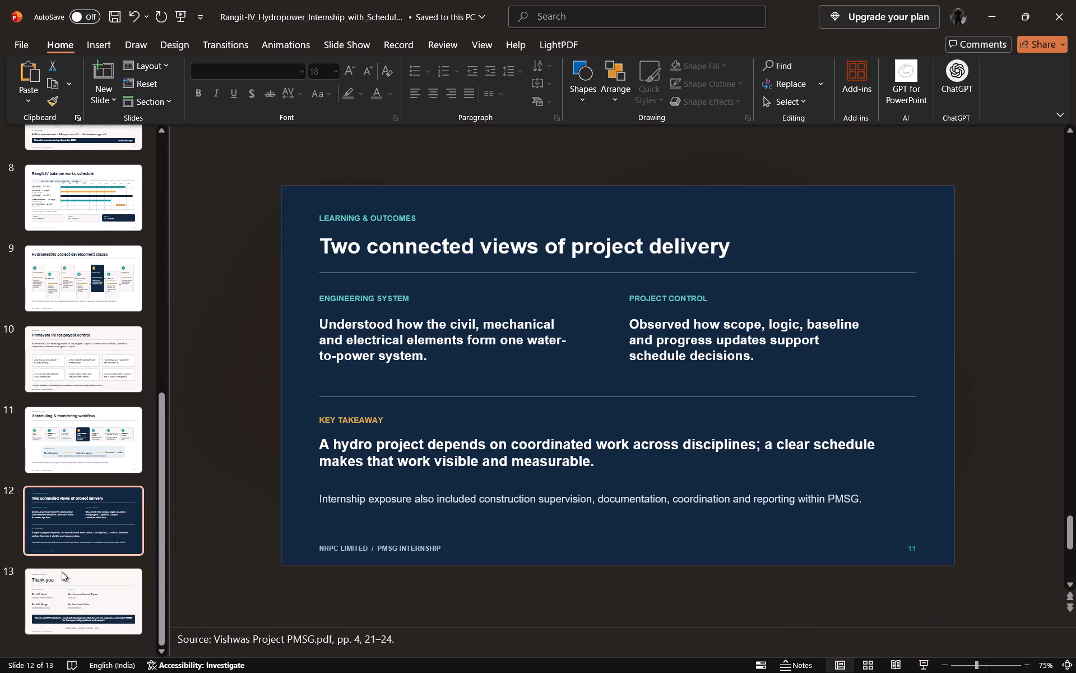
pyautogui.press('Up')
pyautogui.press('Up')
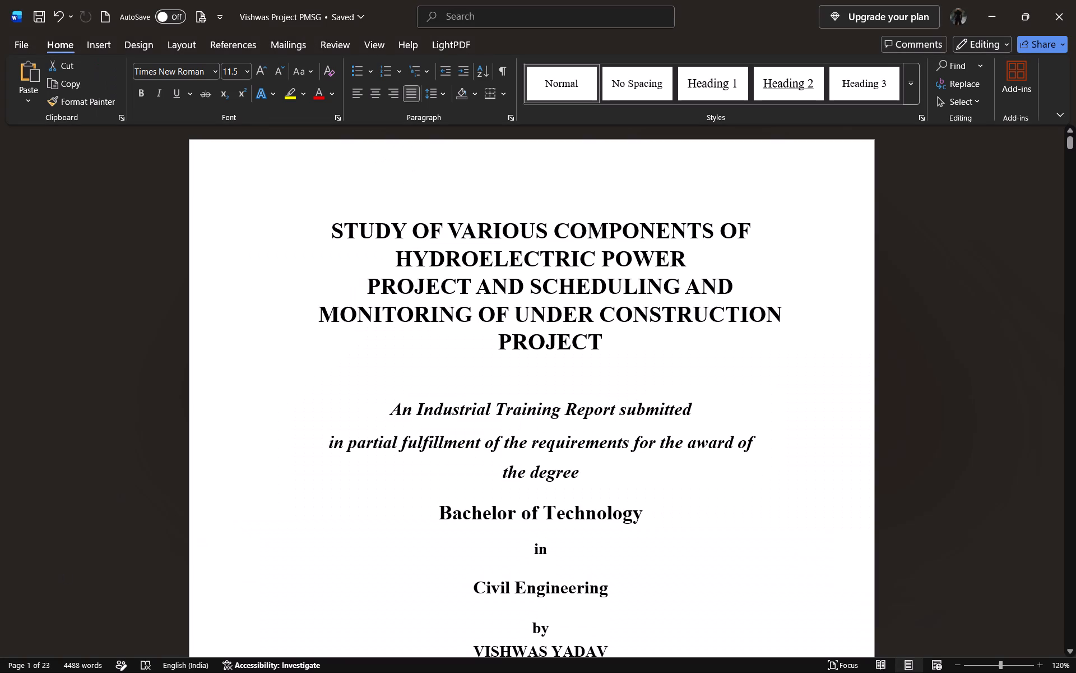
# Return to the project report in Word and save it again.
pyautogui.click(40, 15)
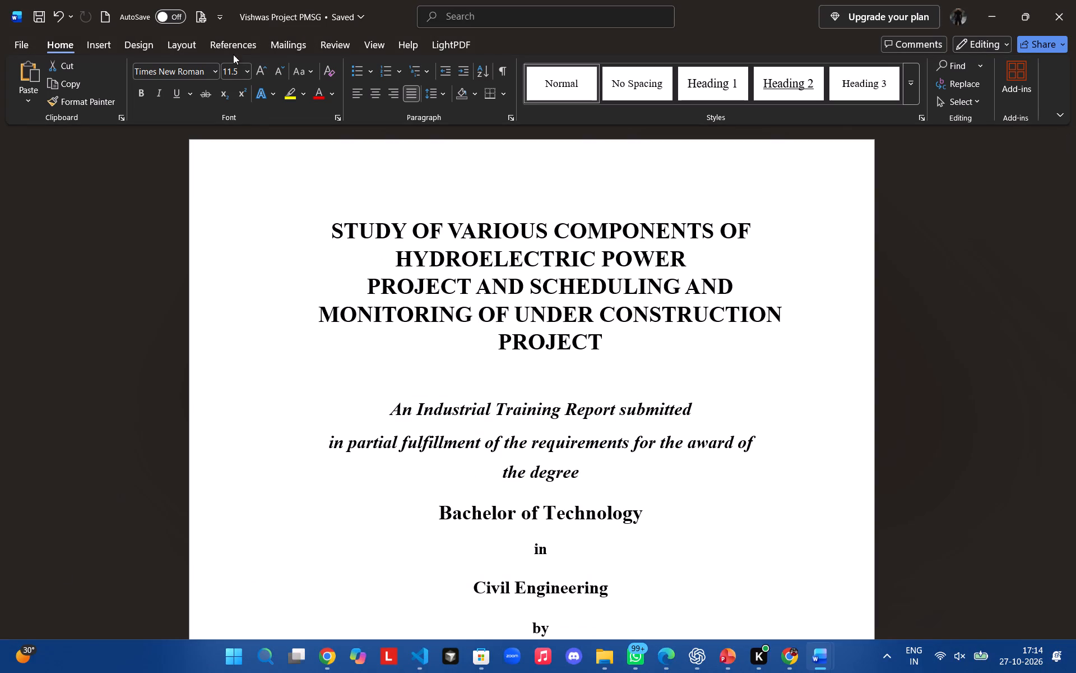
# Open the print preview and print settings for the whole project report.
pyautogui.click(198, 11)
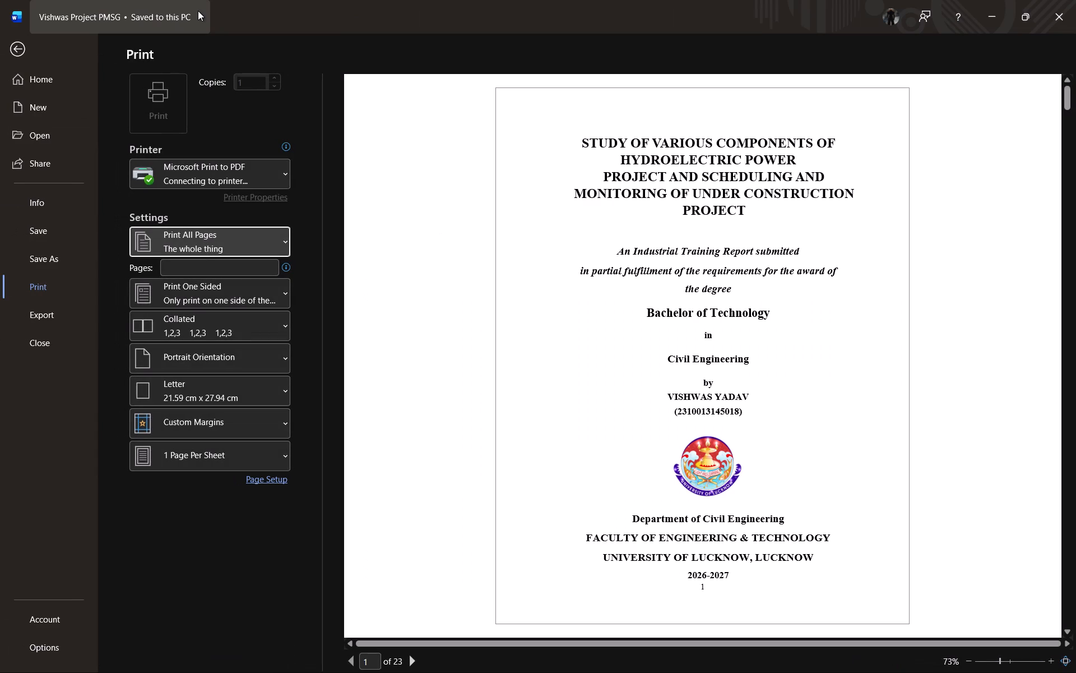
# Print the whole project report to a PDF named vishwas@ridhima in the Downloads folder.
pyautogui.click(147, 97)
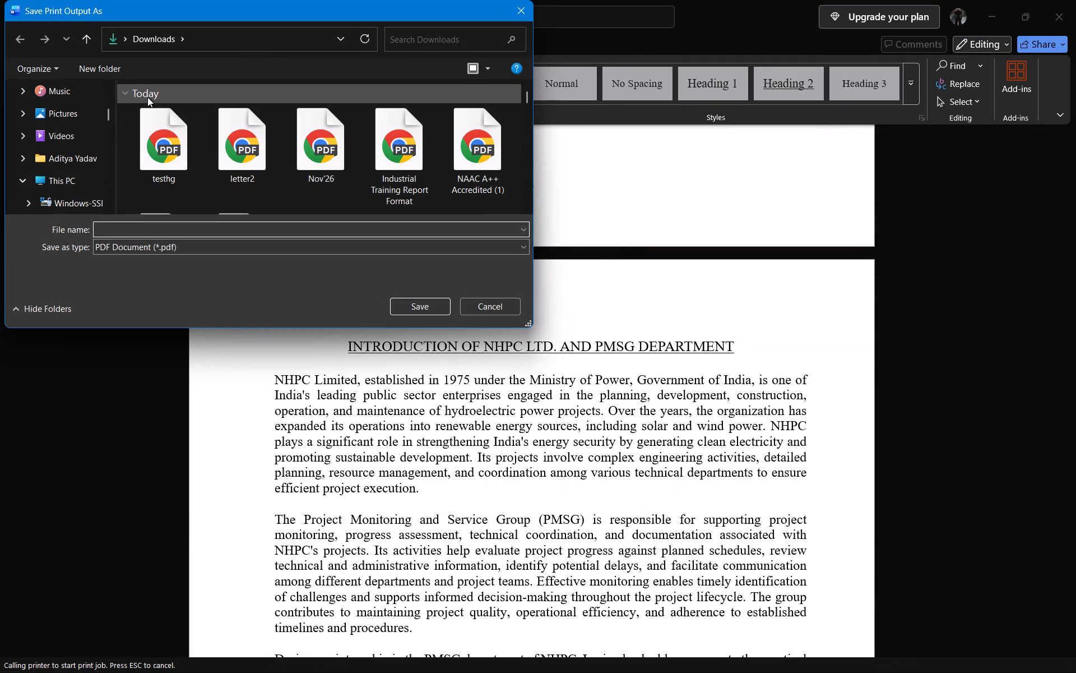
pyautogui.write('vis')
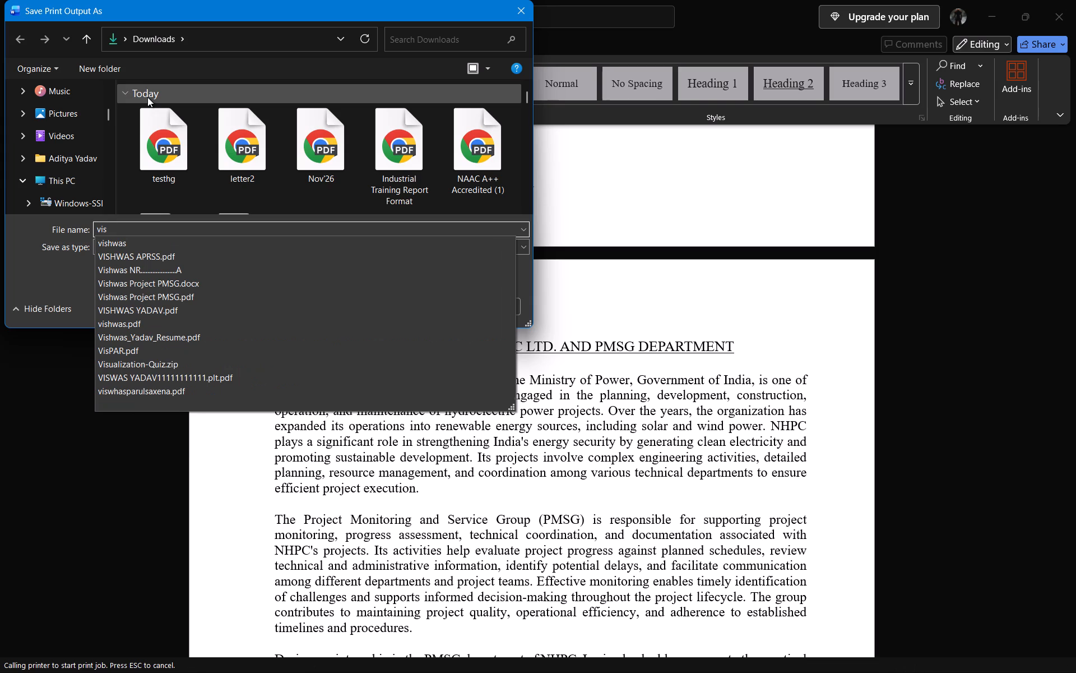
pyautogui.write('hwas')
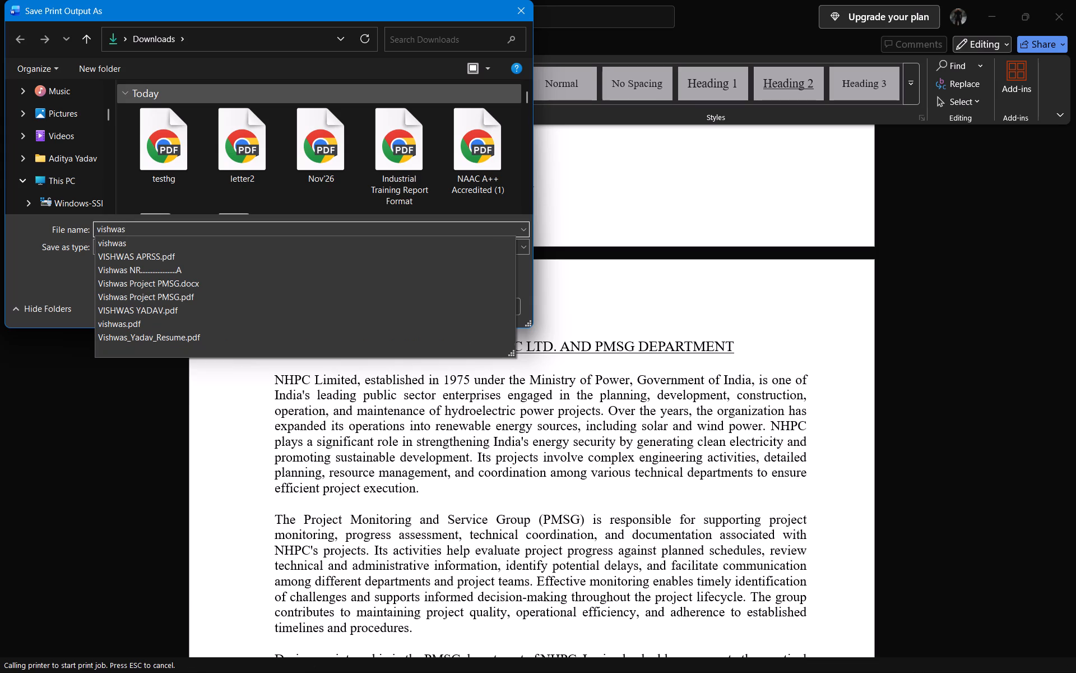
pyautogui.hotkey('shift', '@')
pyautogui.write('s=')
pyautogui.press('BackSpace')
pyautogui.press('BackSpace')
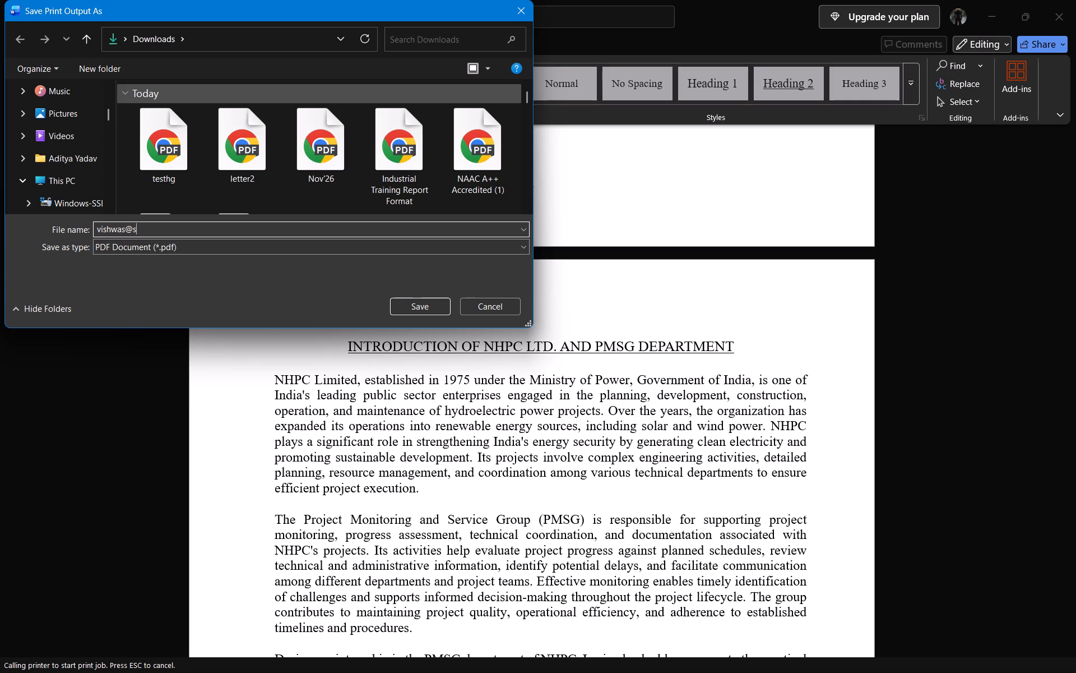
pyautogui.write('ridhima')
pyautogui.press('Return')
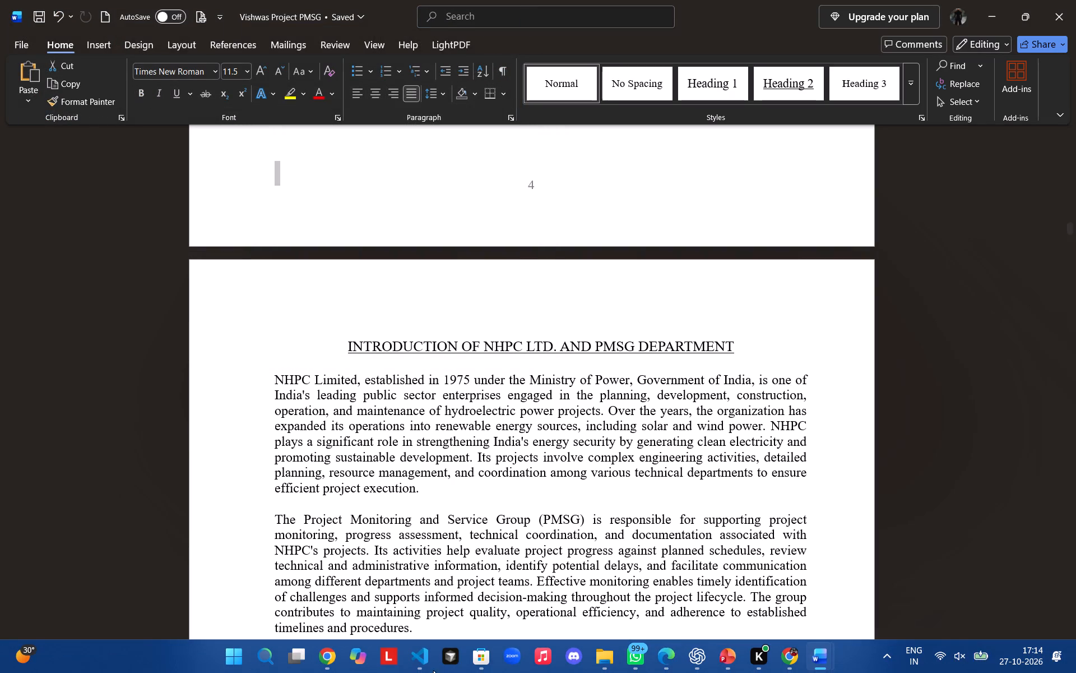